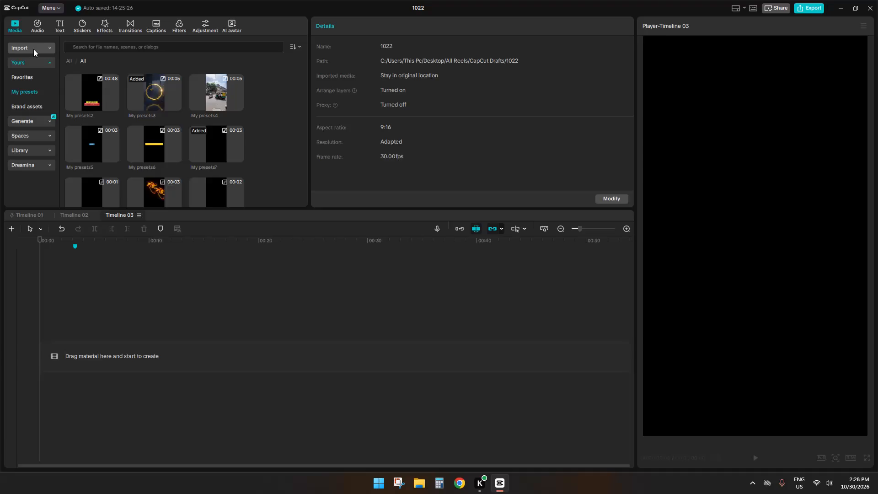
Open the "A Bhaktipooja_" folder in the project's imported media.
left_click(33, 49)
left_click(88, 82)
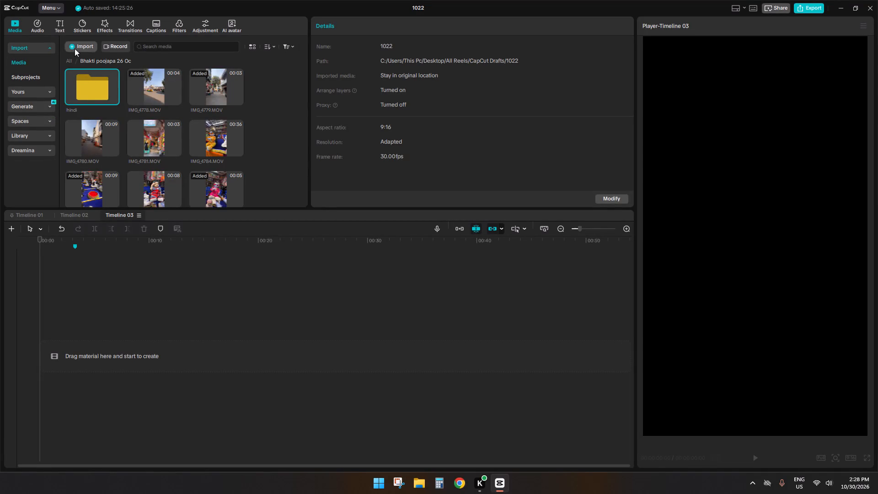
left_click(69, 64)
double_click(107, 74)
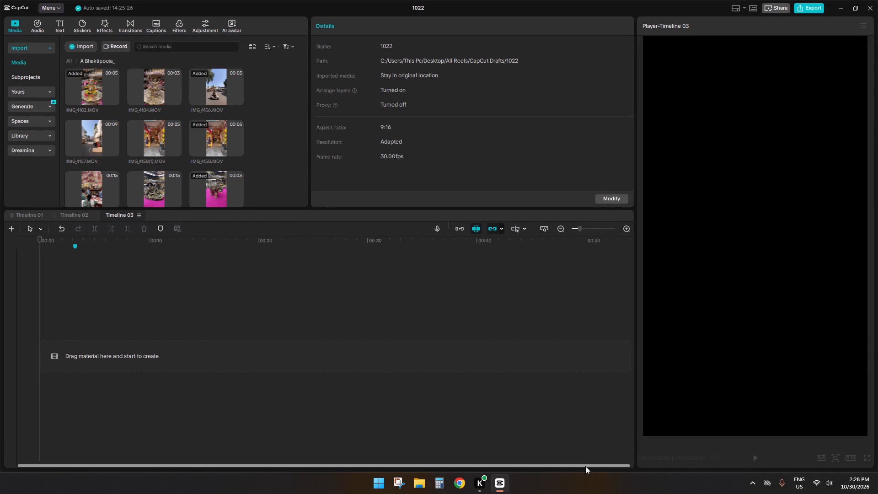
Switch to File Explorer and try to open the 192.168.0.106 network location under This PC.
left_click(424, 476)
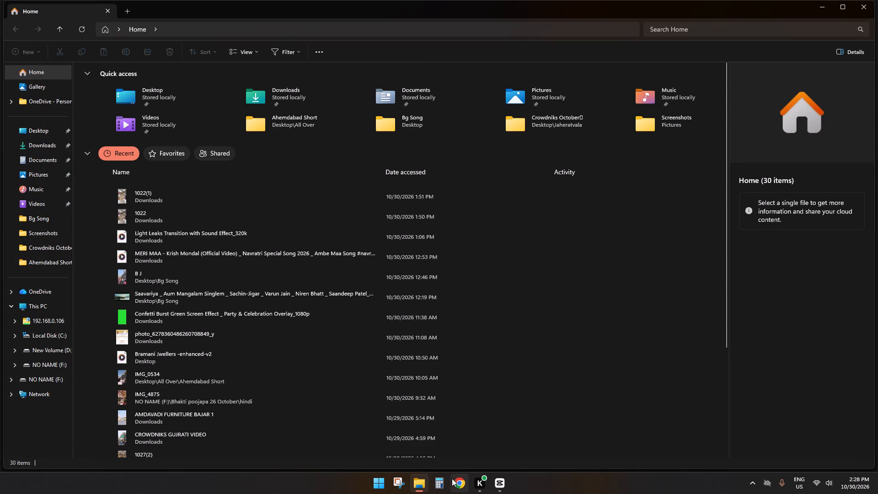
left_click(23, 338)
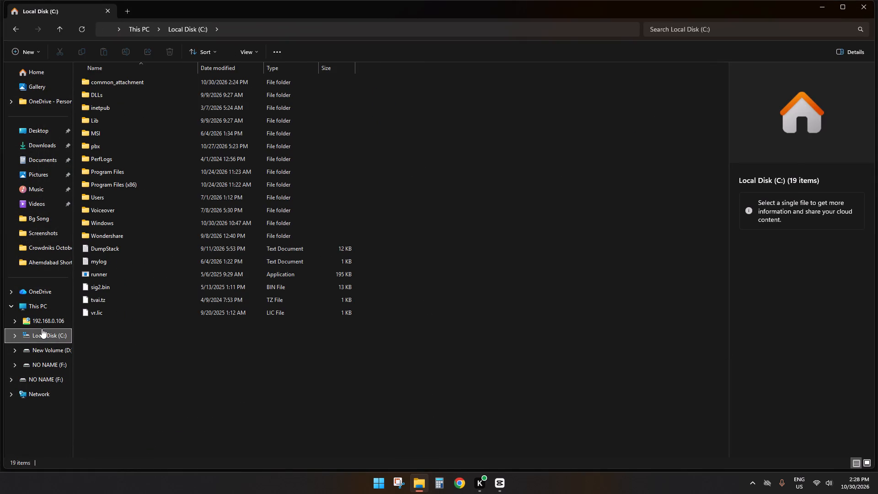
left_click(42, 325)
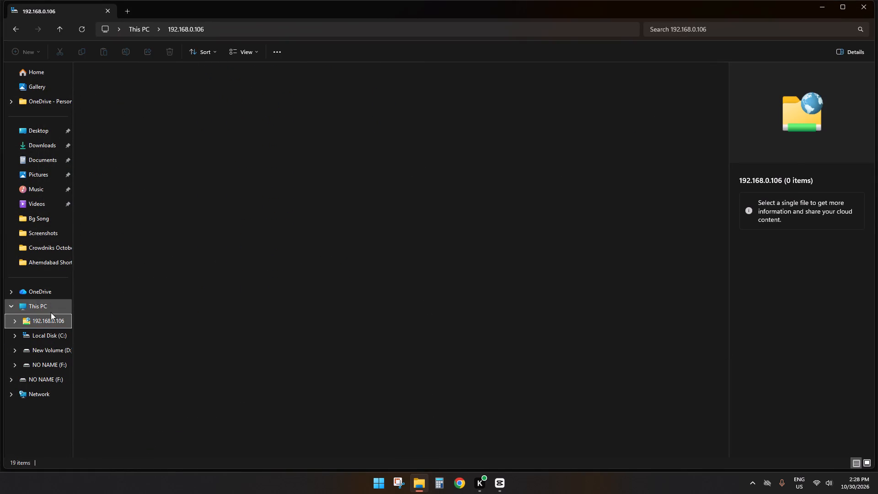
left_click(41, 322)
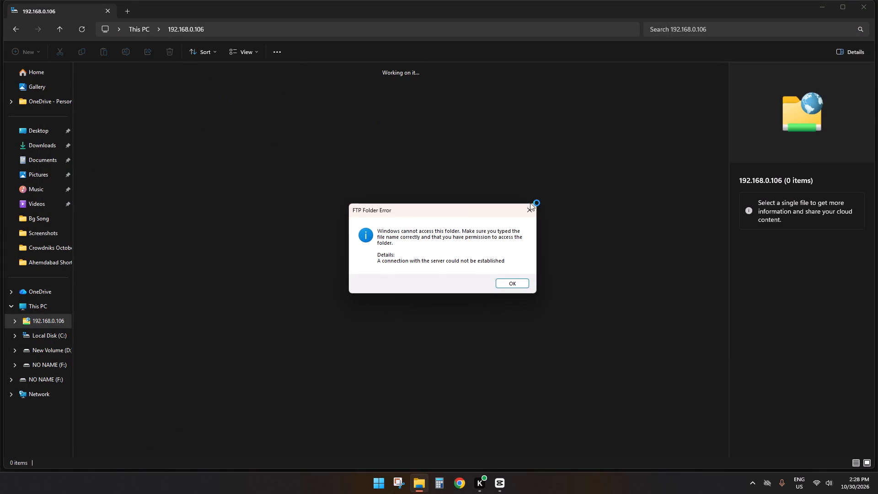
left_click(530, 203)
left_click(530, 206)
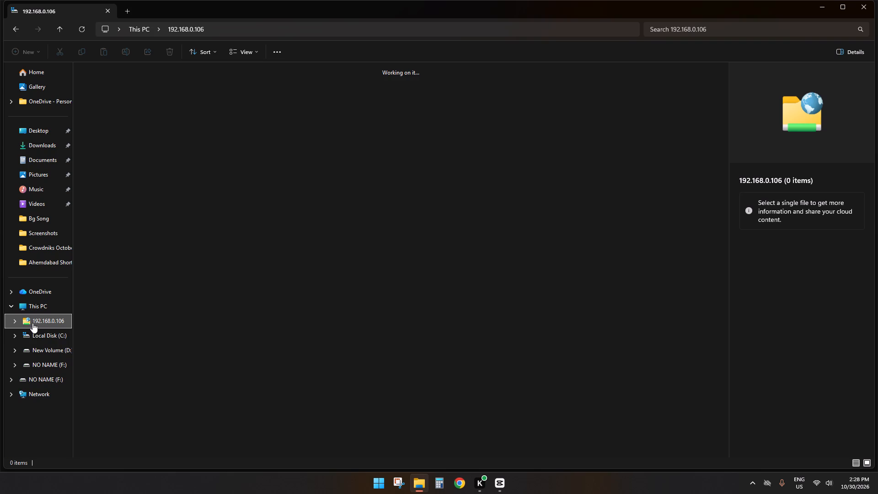
Delete the 192.168.0.106 network location from This PC.
right_click(32, 323)
left_click(146, 331)
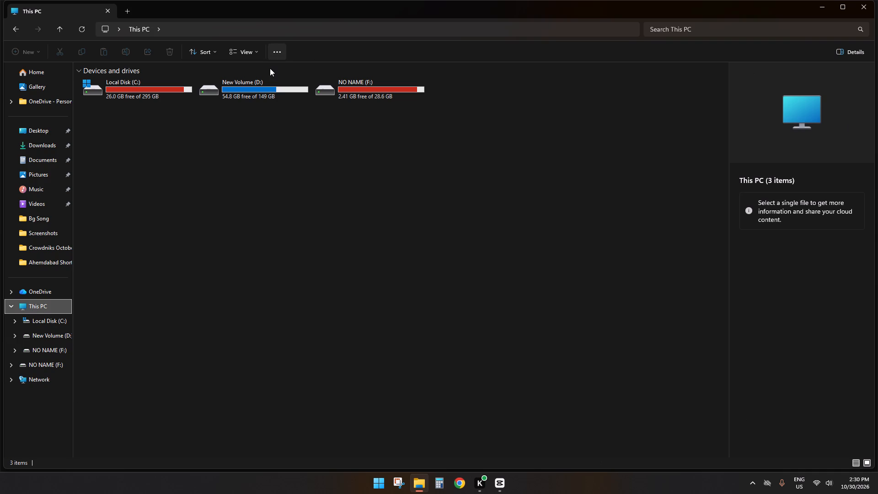
Start adding a network location to This PC, choosing a custom network location.
right_click(33, 306)
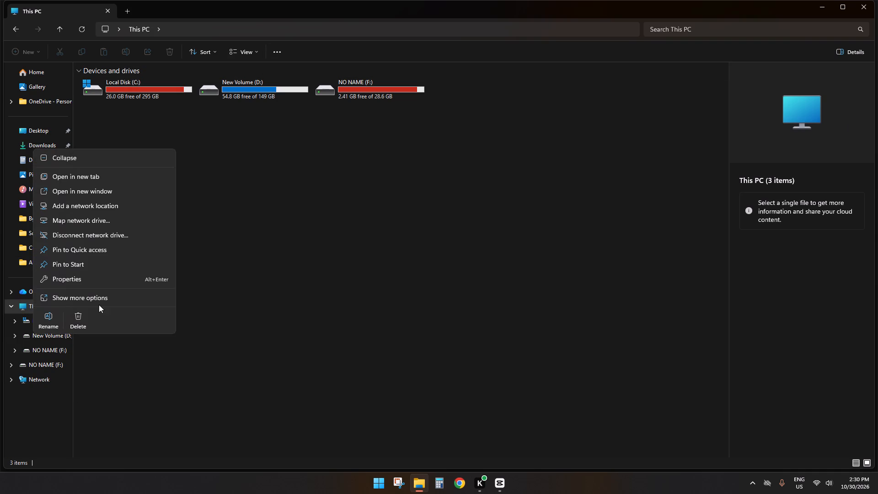
left_click(66, 204)
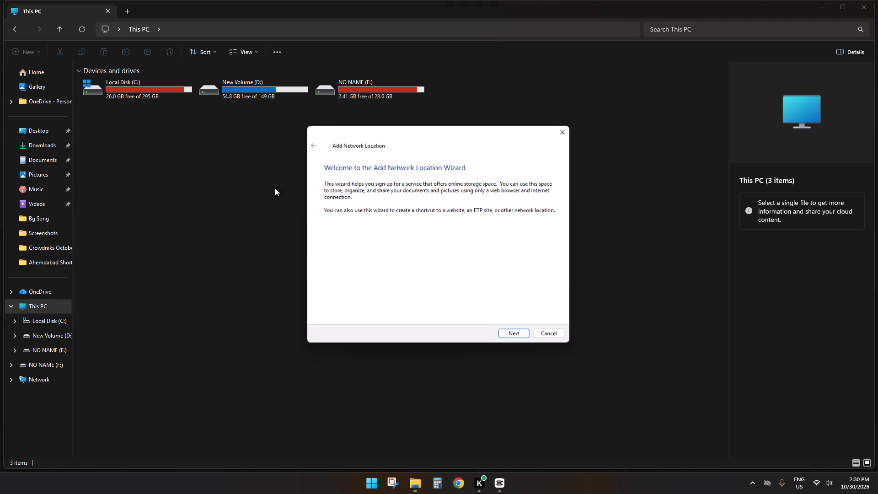
left_click(523, 337)
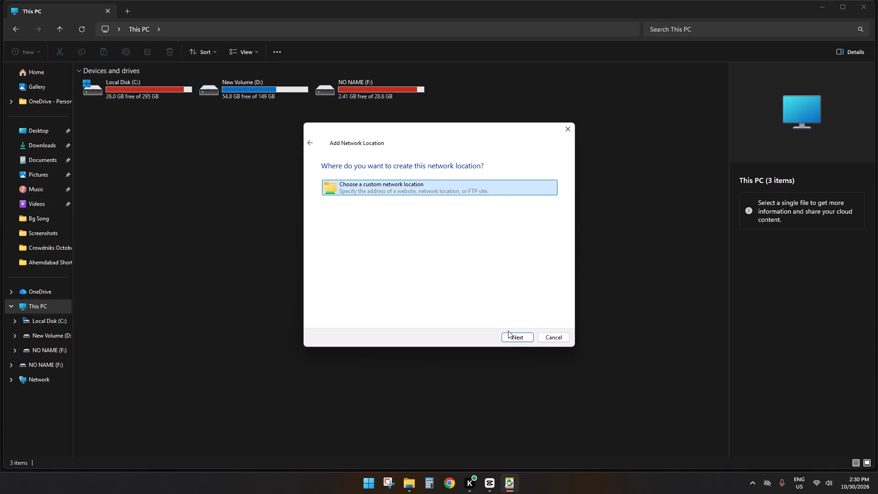
left_click(504, 334)
Specify ftp://192.168.0.106:2221 as the network location's address.
left_click(352, 222)
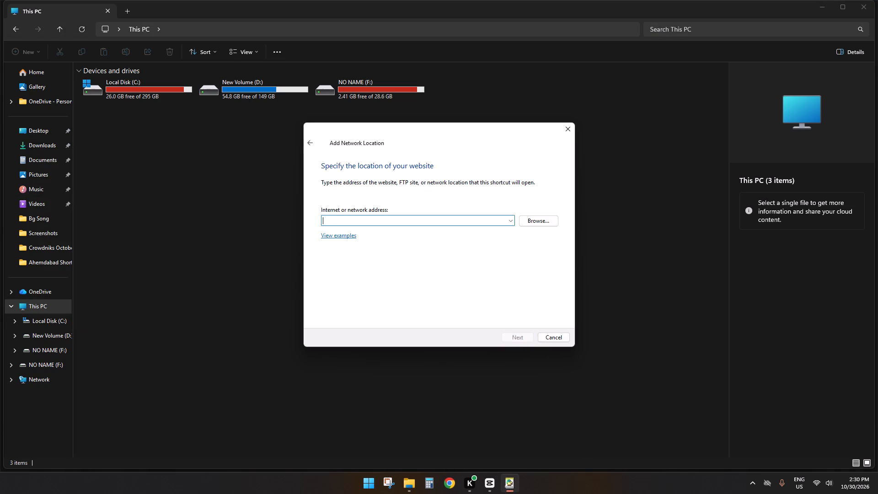
key("f")
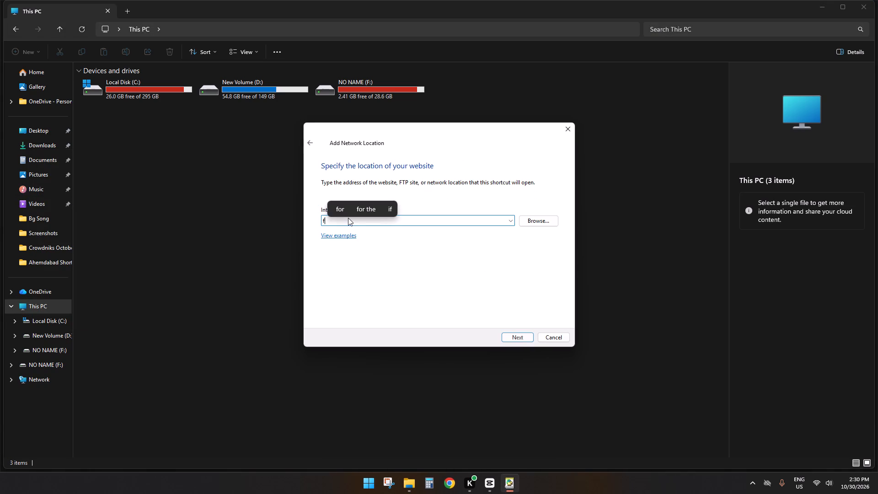
key("BackSpace")
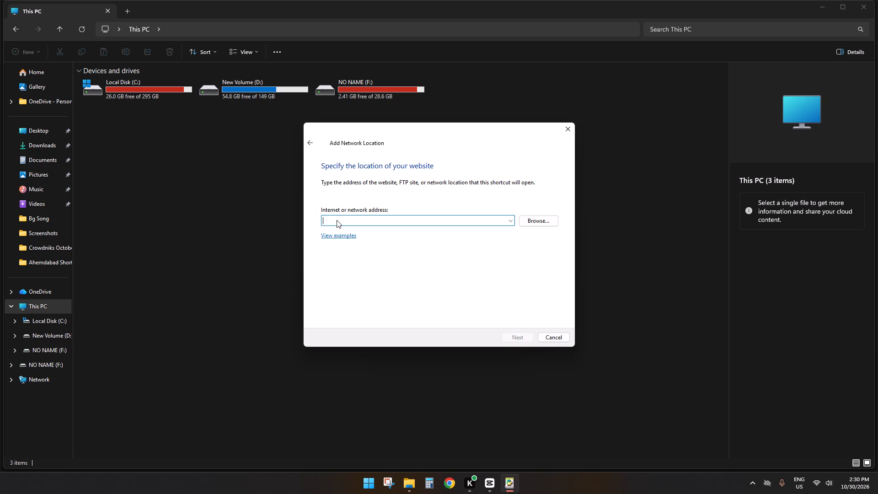
key("f")
key("BackSpace")
key("f")
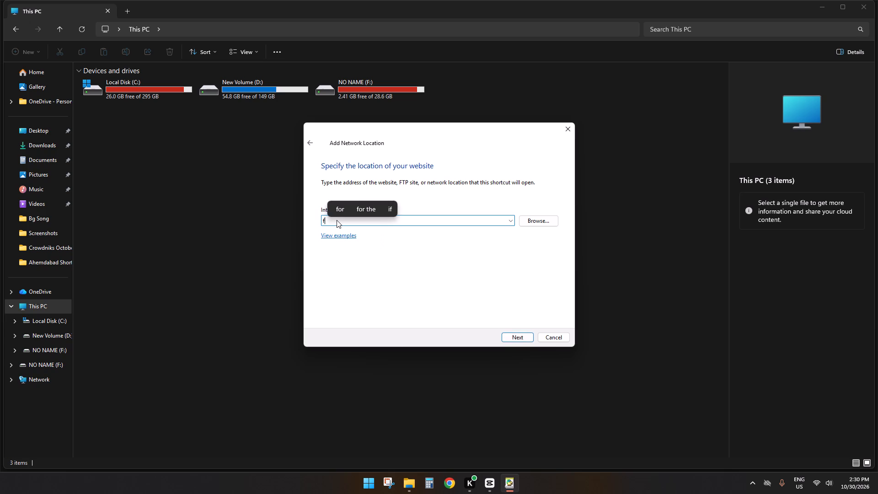
left_click(334, 225)
left_click(375, 240)
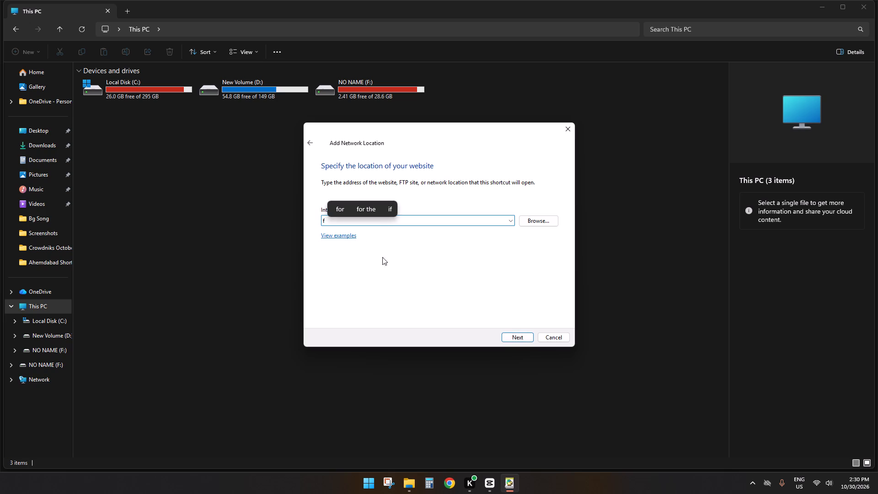
left_click(385, 262)
left_click(385, 266)
double_click(385, 274)
left_click(361, 209)
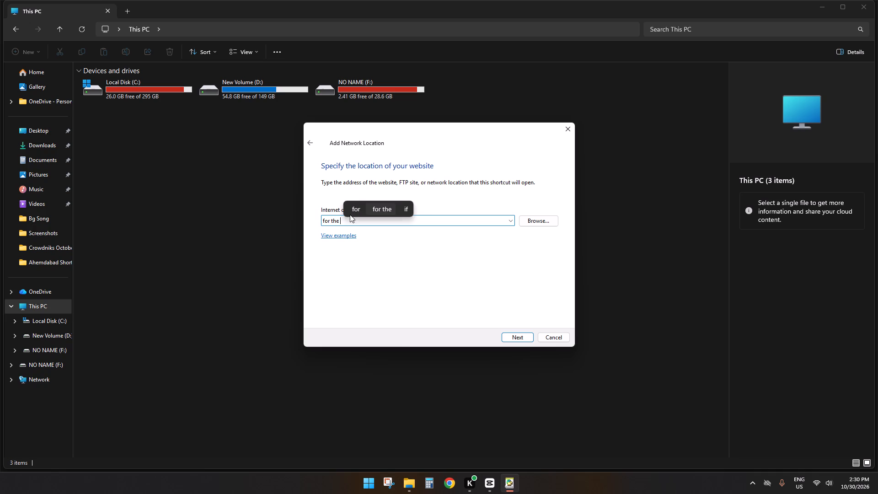
key("BackSpace")
key("BackSpace")
key("BackSpace")
key("BackSpace")
key("BackSpace")
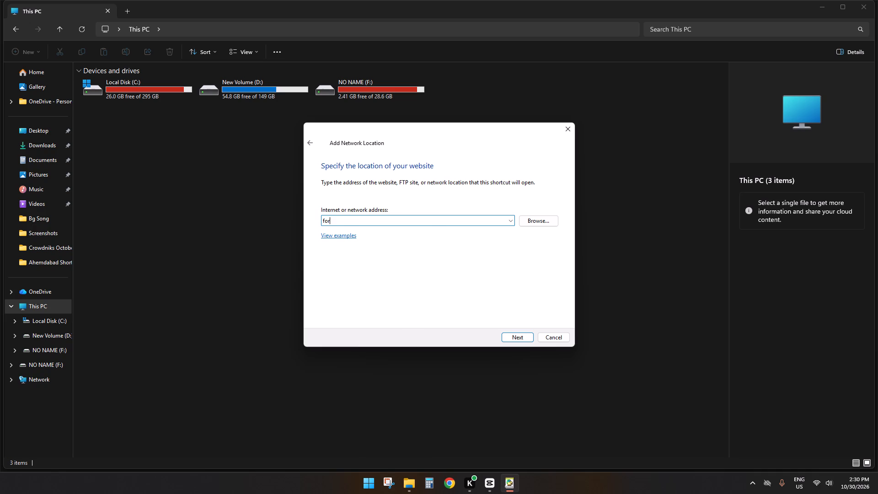
key("BackSpace")
key("BackSpace")
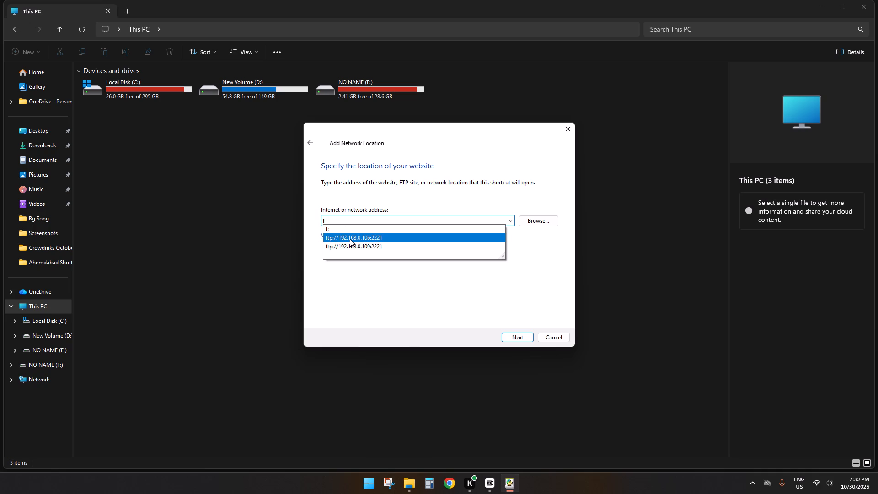
left_click(350, 239)
left_click(512, 342)
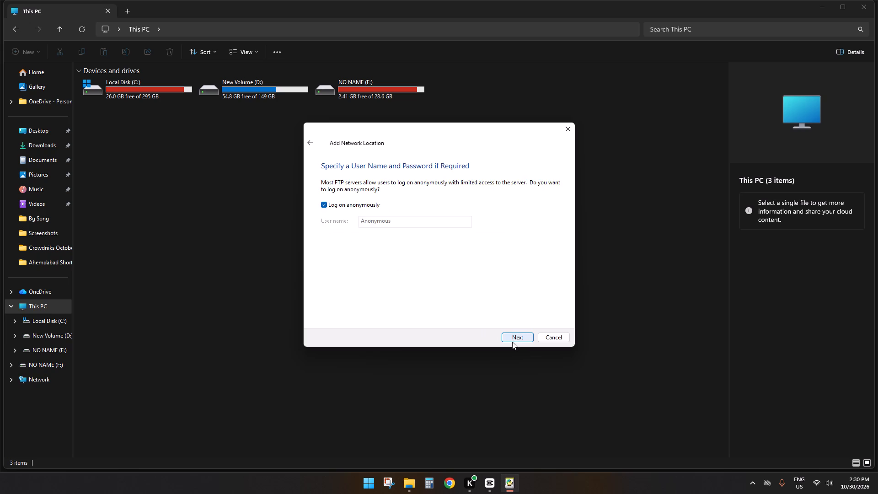
Finish adding the network location with anonymous log-on and its default name, and open it.
left_click(513, 340)
left_click(513, 339)
left_click(513, 339)
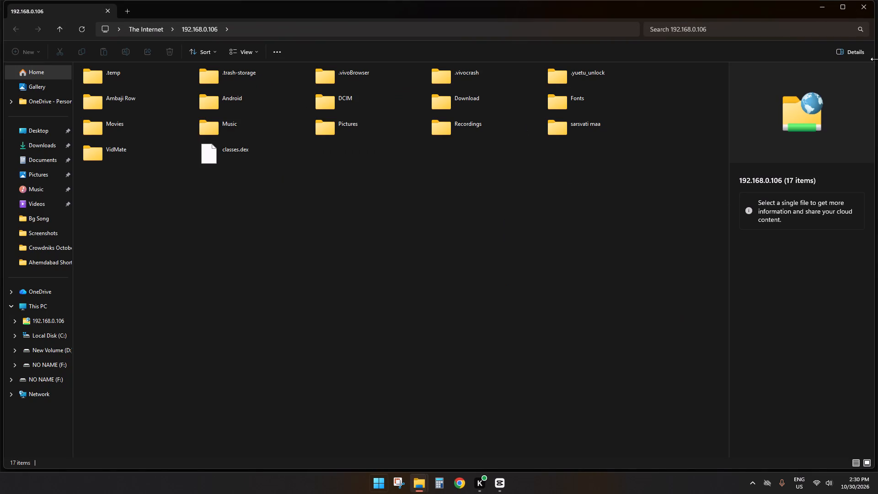
Copy the "sarsvati maa" folder from 192.168.0.106 into Downloads, leaving the copy progress window minimised.
left_click(560, 132)
left_click(82, 51)
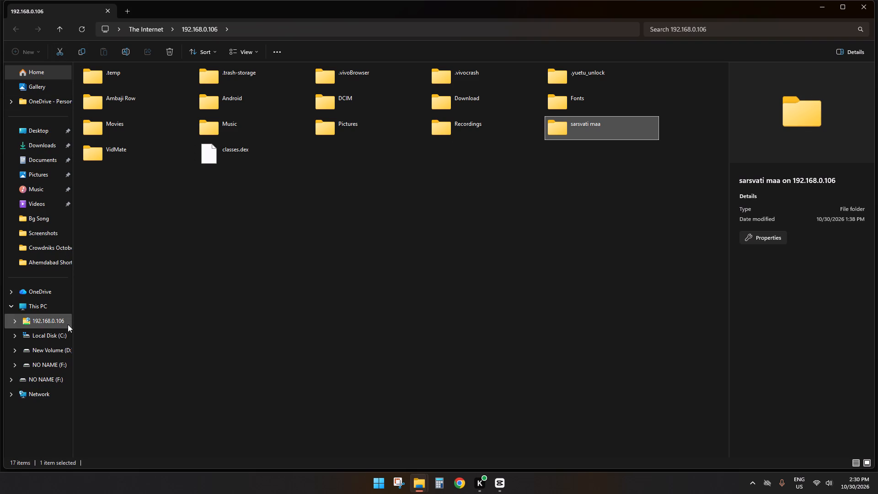
left_click(38, 146)
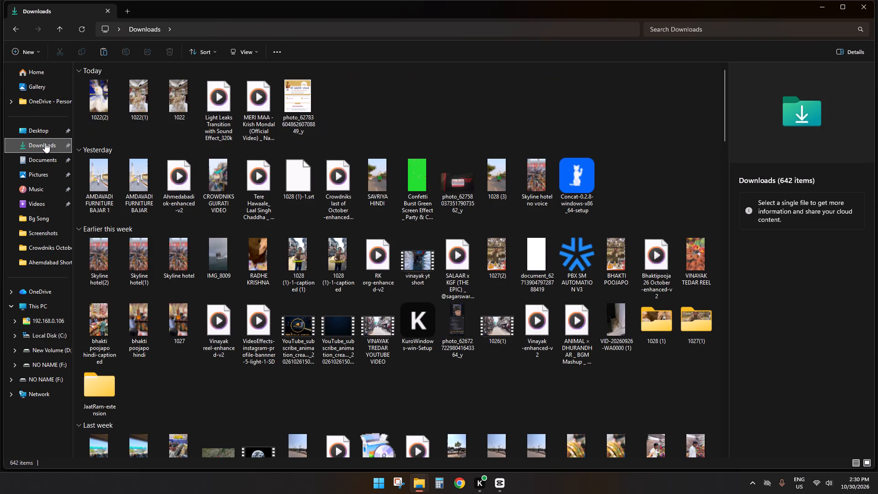
left_click(101, 50)
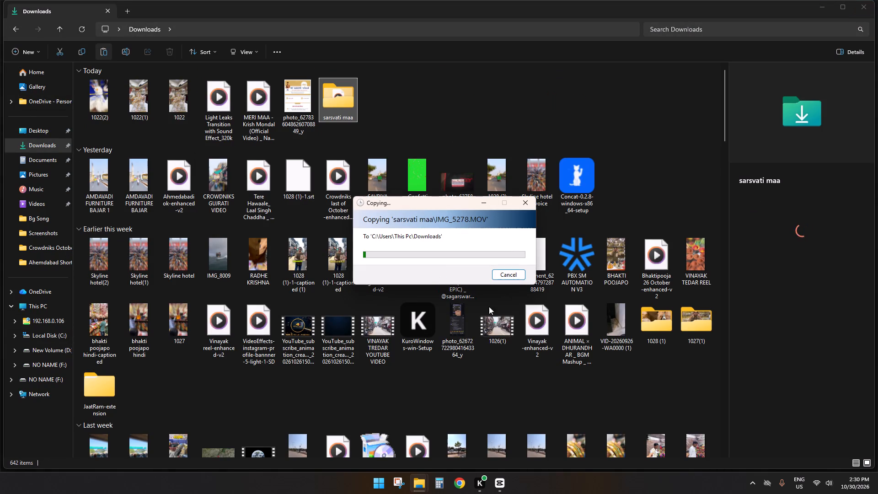
left_click(481, 204)
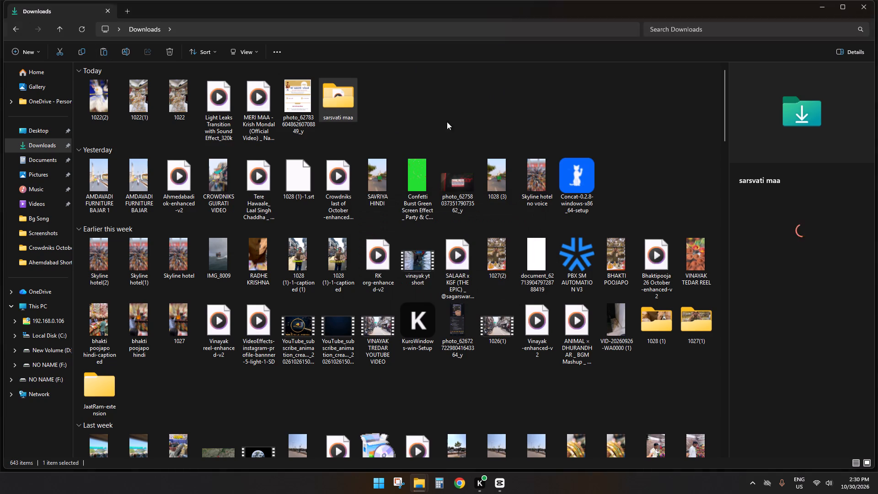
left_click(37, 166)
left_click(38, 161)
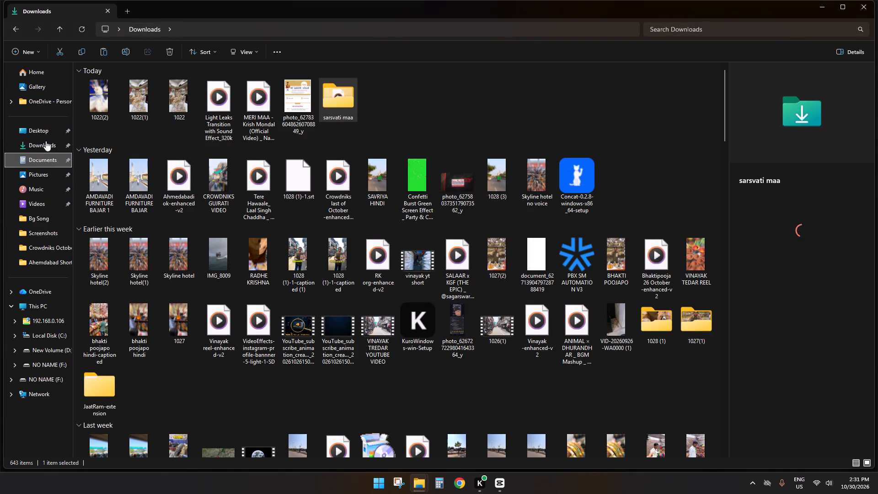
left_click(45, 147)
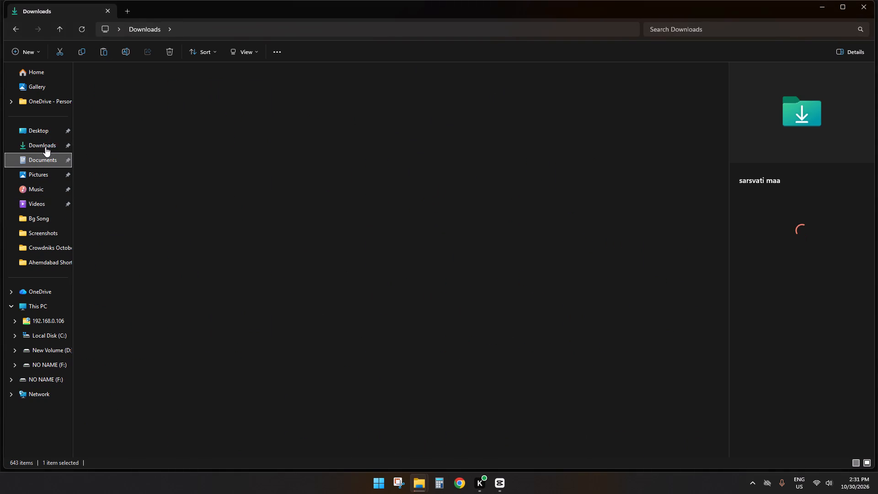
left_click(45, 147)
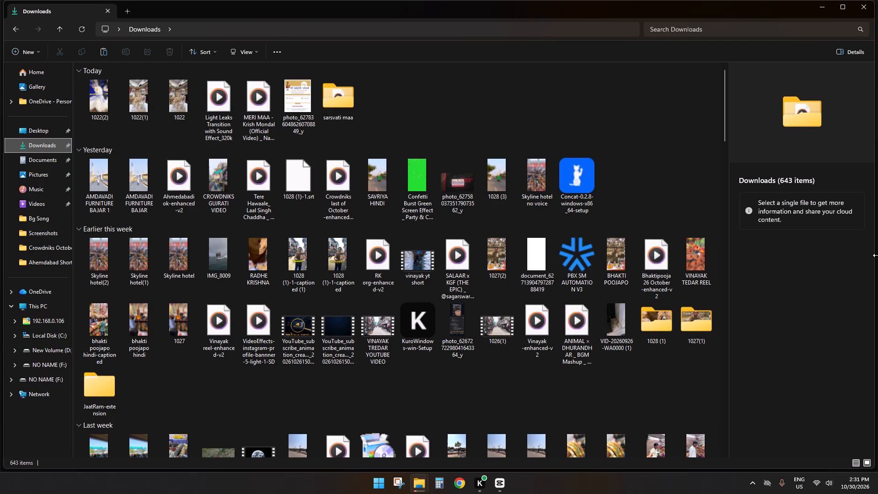
Check the progress of the "sarsvati maa" folder copy and minimise its window again.
left_click(414, 480)
left_click(484, 451)
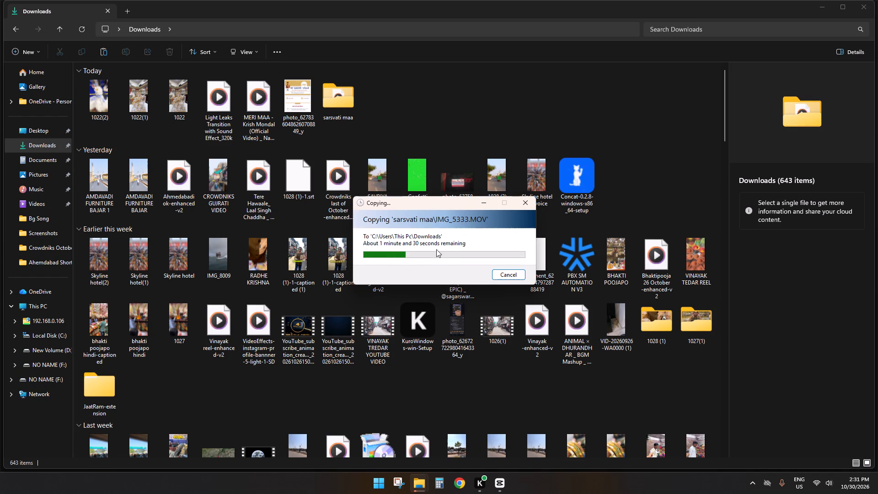
left_click(483, 203)
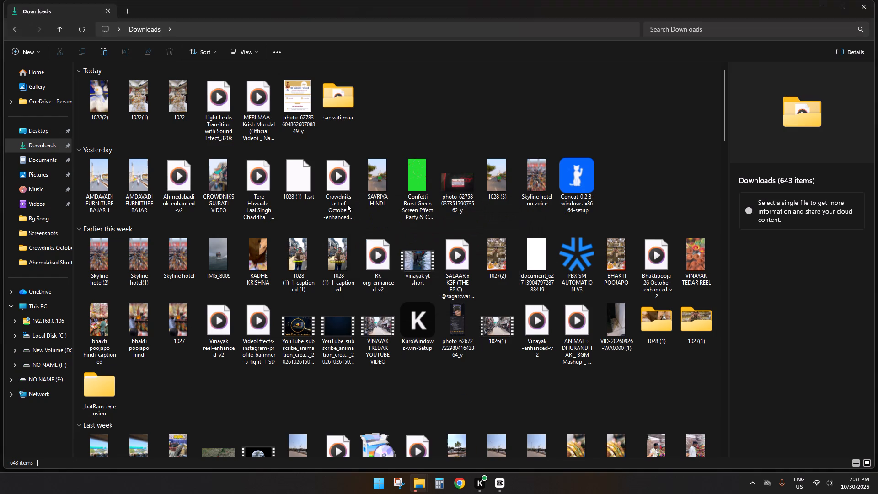
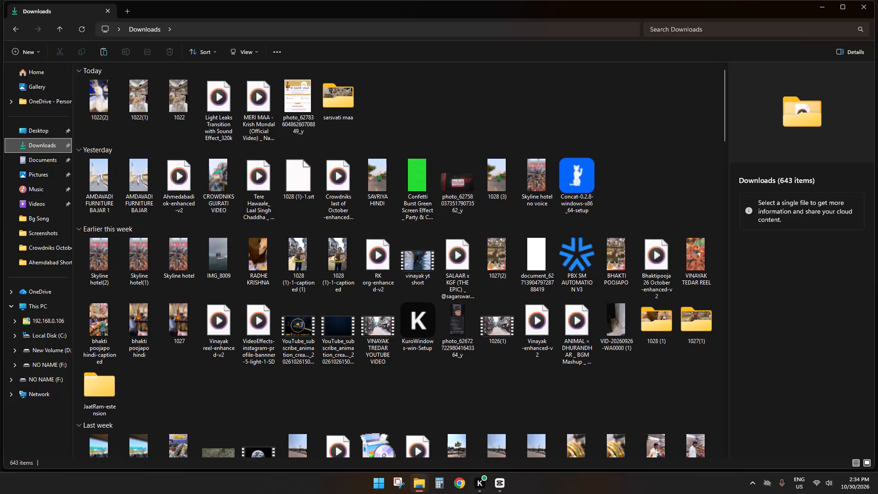
Switch to CapCut, import the "sarsvati maa" folder from Downloads into the A Bhaktipooja_ media folder, and open it.
left_click(509, 484)
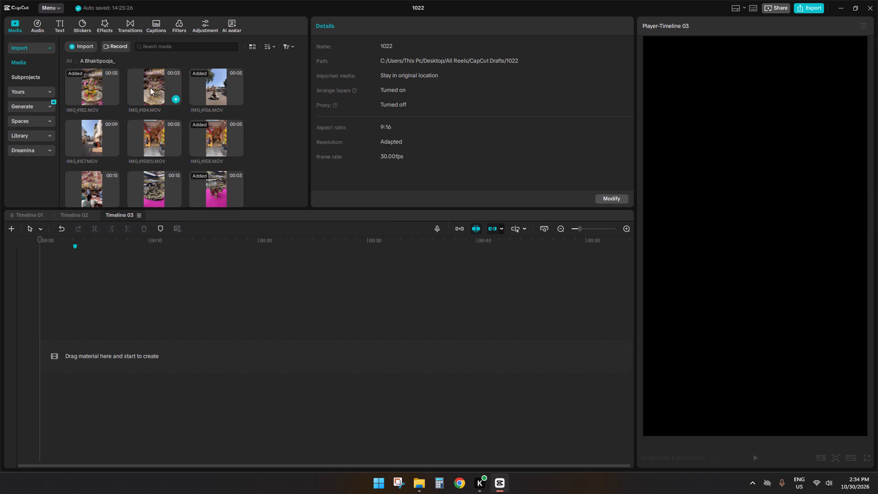
left_click(77, 47)
left_click(85, 62)
left_click(342, 101)
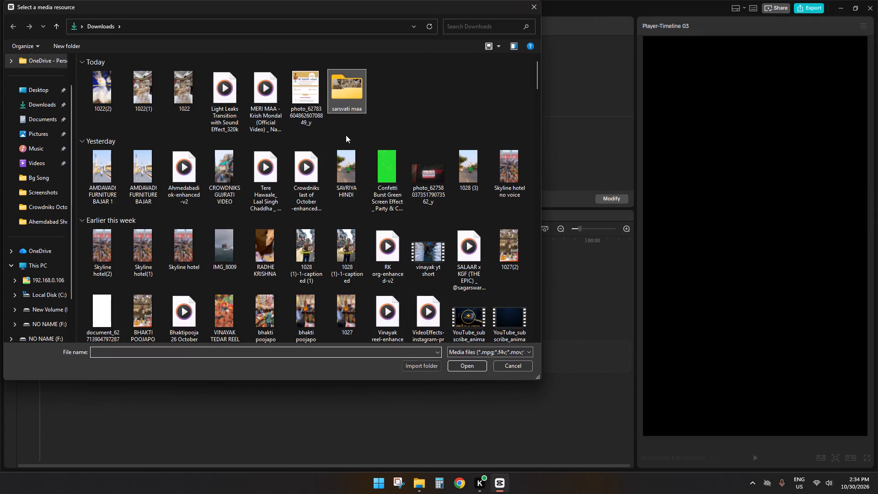
left_click(425, 369)
scroll(173, 132, "down", 7)
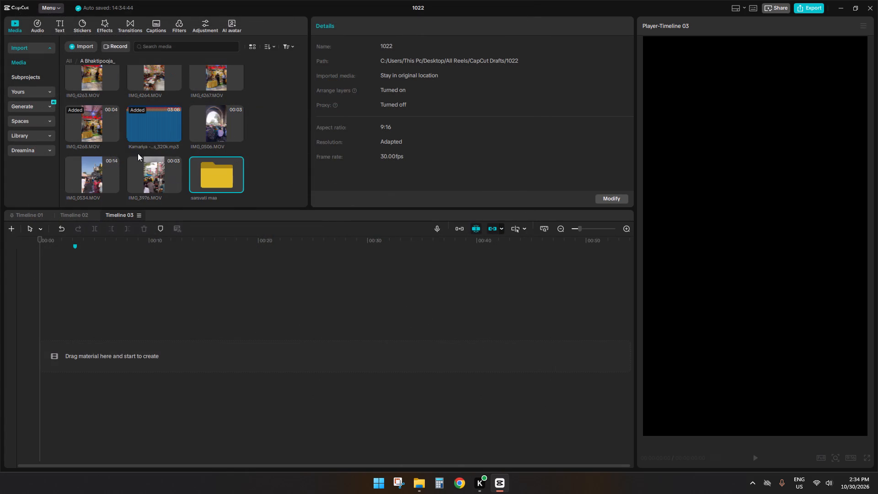
double_click(194, 167)
left_click(113, 117)
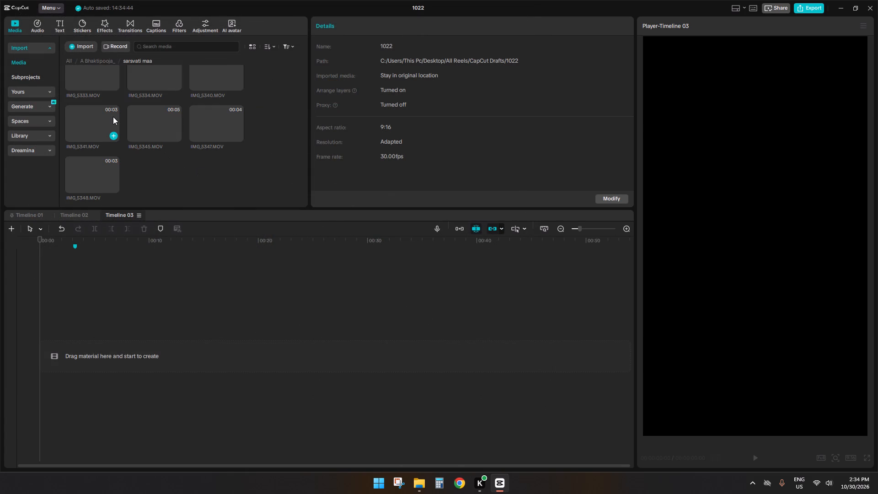
scroll(110, 145, "up", 4)
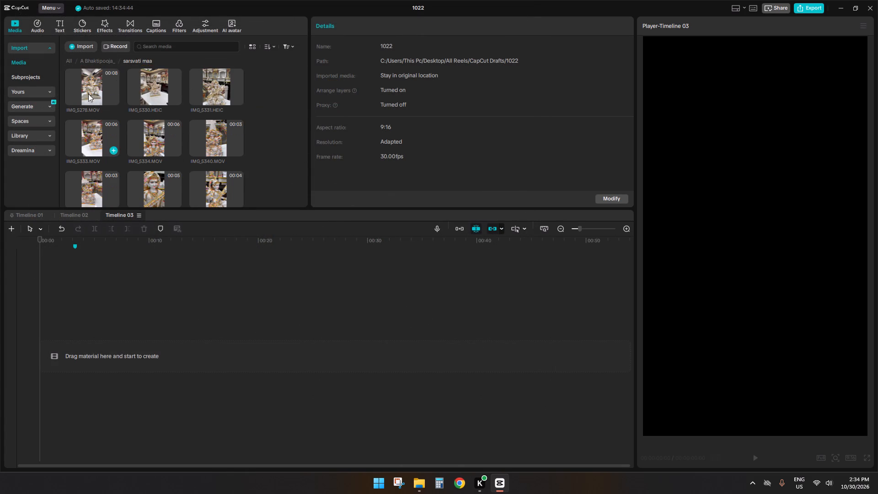
Add the "MERI MAA" song from the top-level project media to the start of Timeline 03.
left_click(91, 58)
left_click(68, 59)
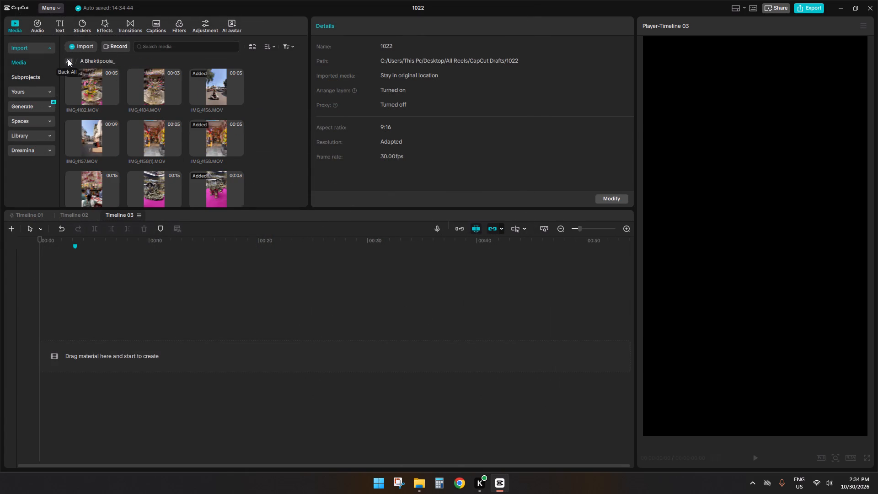
left_click(152, 141)
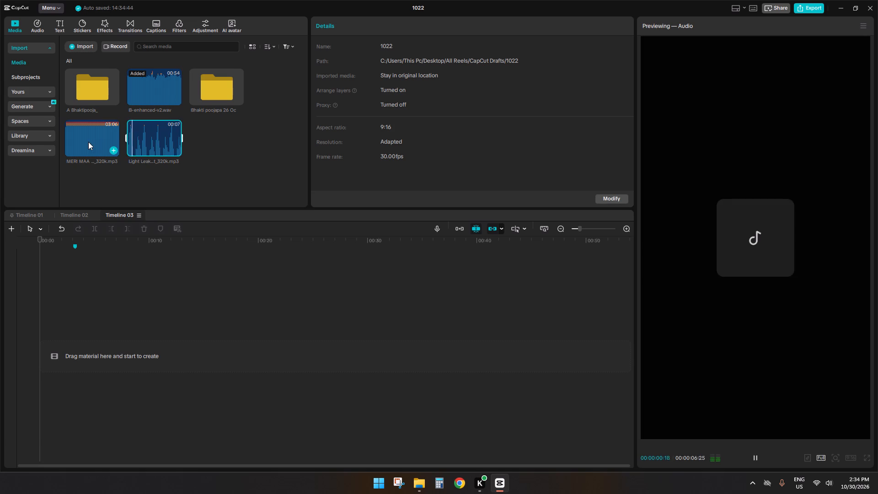
left_click(88, 142)
left_click_drag(79, 140, 62, 372)
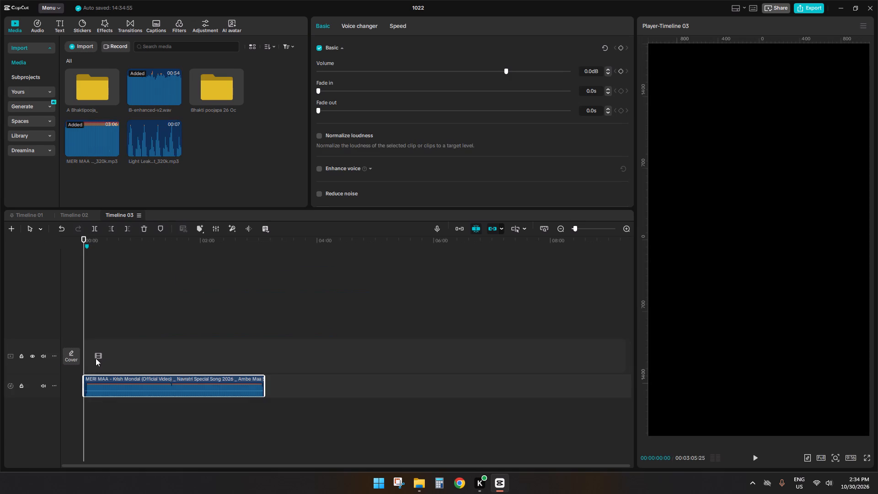
Find the song's starting point by ear and trim away its first 15 seconds or so.
left_click(84, 363)
scroll(121, 368, "up", 14, "ctrl")
left_click(127, 368, "ctrl")
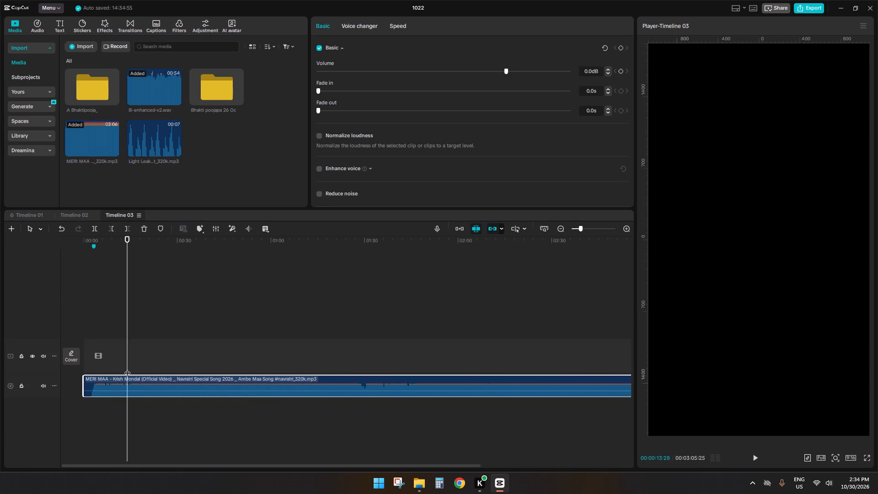
key("space")
scroll(141, 377, "up", 5, "ctrl")
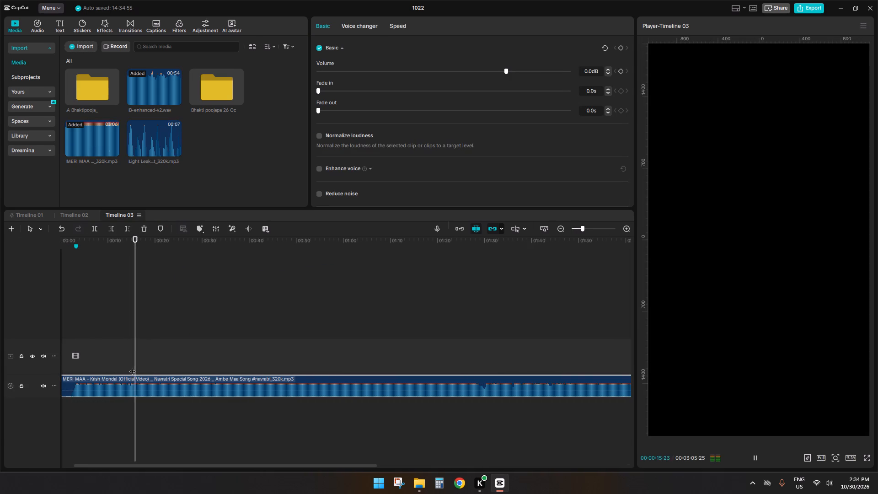
scroll(151, 380, "up", 5, "ctrl")
left_click(122, 367)
key("space")
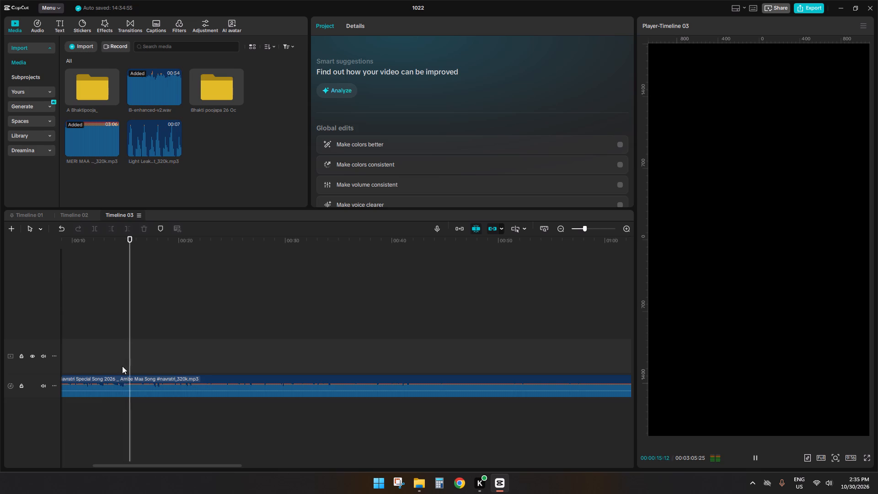
left_click(122, 366)
key("space")
key("space")
left_click(130, 382)
key("q")
Listen to the trimmed song from its new start to about 00:35 on the timeline.
key("space")
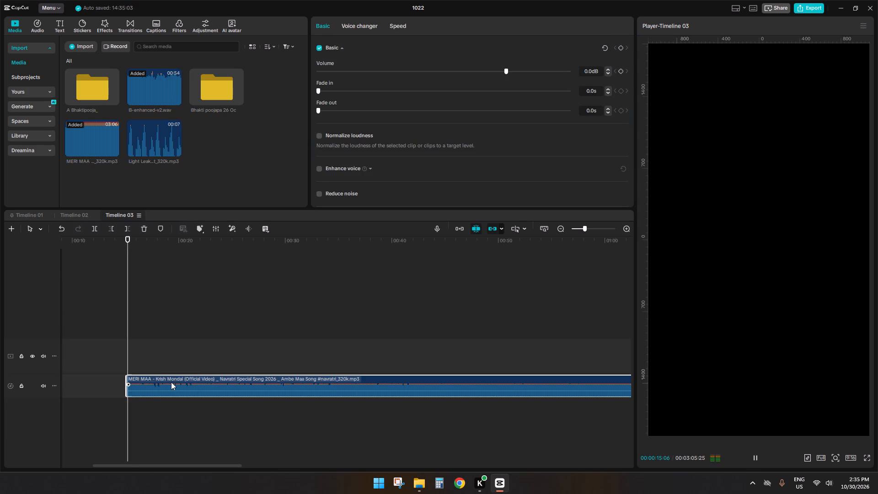
scroll(169, 382, "down", 8, "ctrl")
scroll(219, 386, "up", 6, "ctrl")
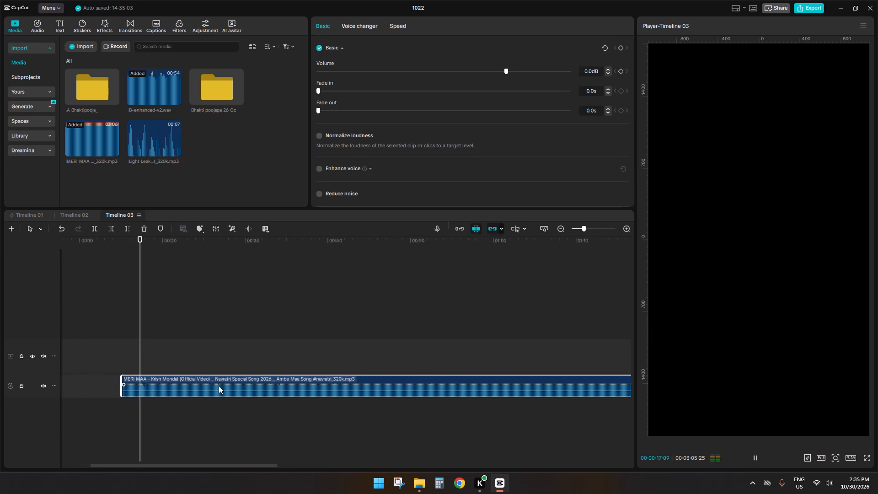
scroll(219, 386, "up", 6, "ctrl")
scroll(219, 386, "down", 9, "ctrl")
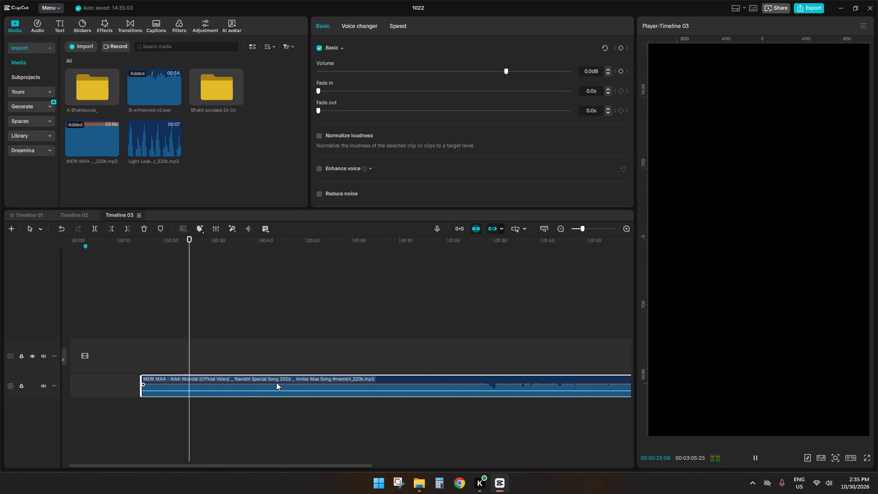
scroll(275, 380, "up", 4, "ctrl")
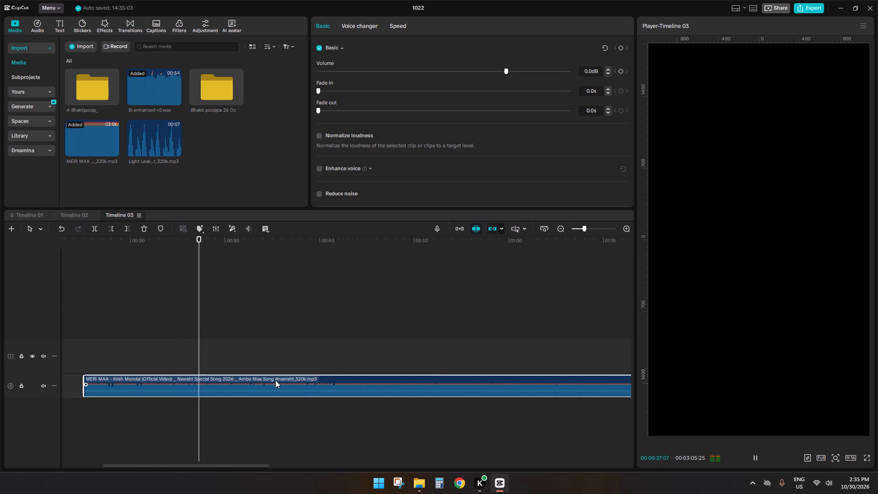
scroll(271, 381, "up", 8, "ctrl")
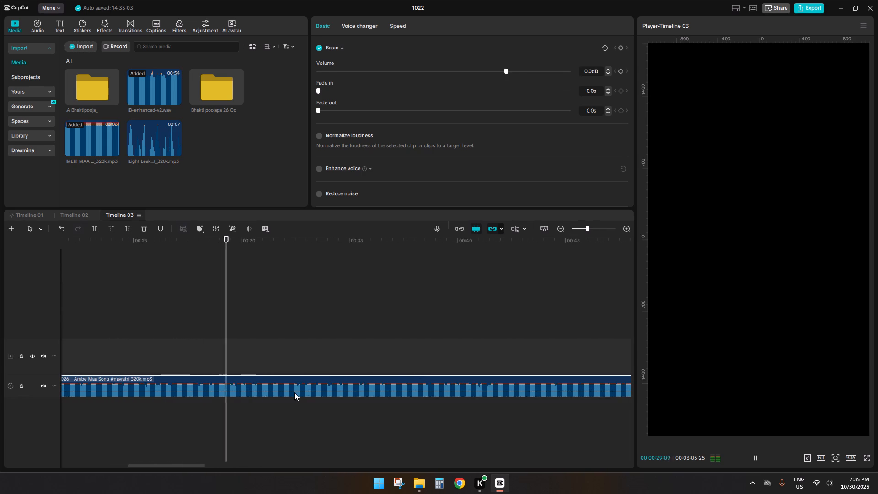
scroll(294, 392, "down", 12, "ctrl")
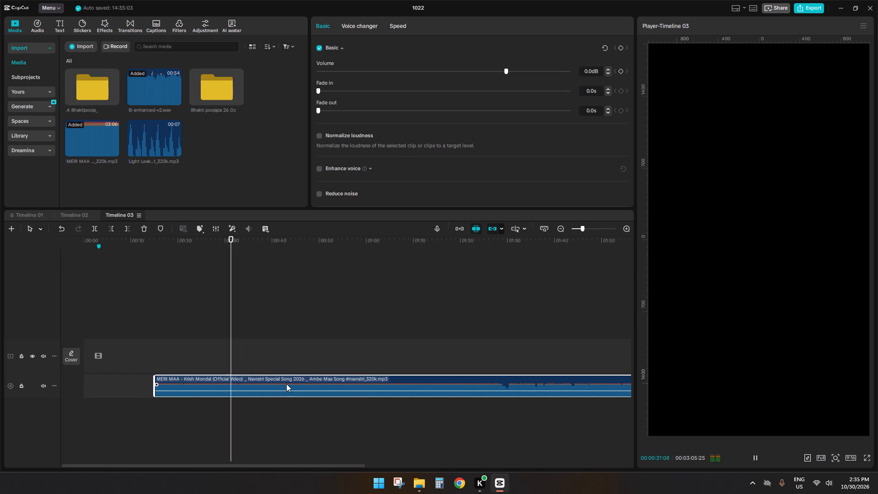
scroll(299, 382, "up", 9, "ctrl")
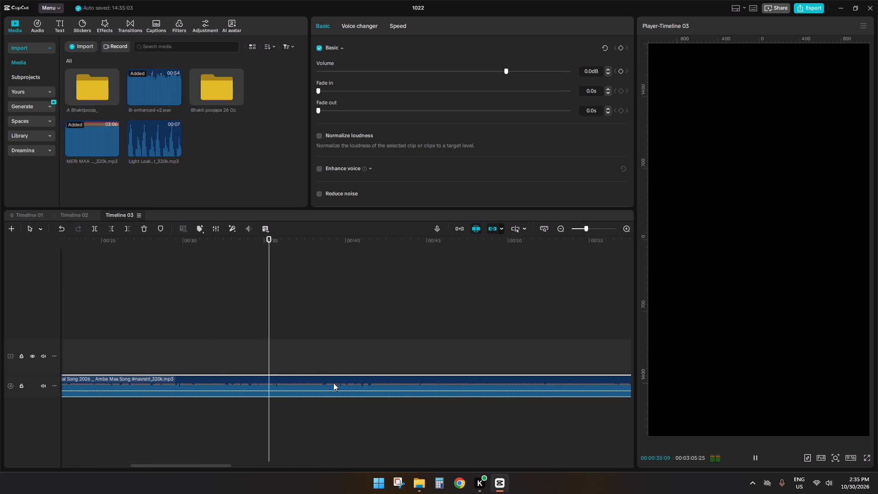
scroll(369, 383, "down", 9, "ctrl")
Move the trimmed song to the very beginning of Timeline 03 and stop playback.
left_click_drag(370, 383, 97, 392)
key("space")
Find the song's ending point by ear, cut it at 00:00:29:15, delete the remainder, and return the playhead to the start.
left_click(218, 368)
key("space")
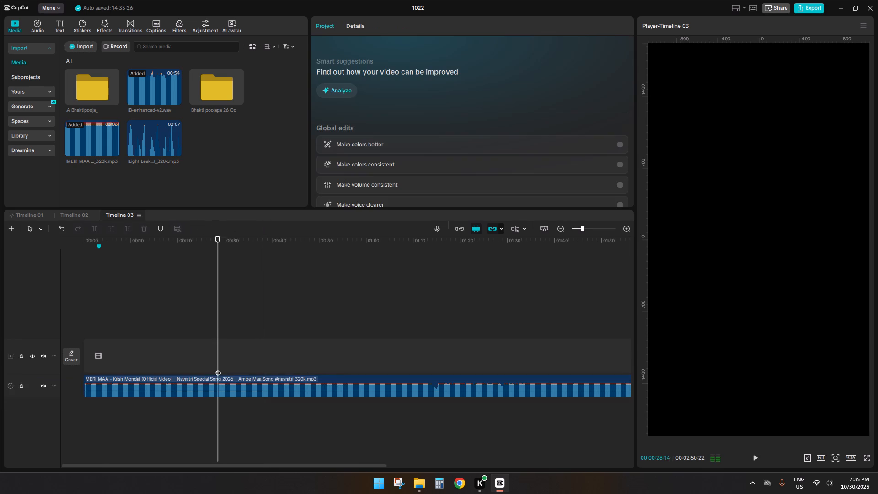
scroll(220, 371, "up", 4, "ctrl")
left_click(150, 365, "ctrl")
key("space")
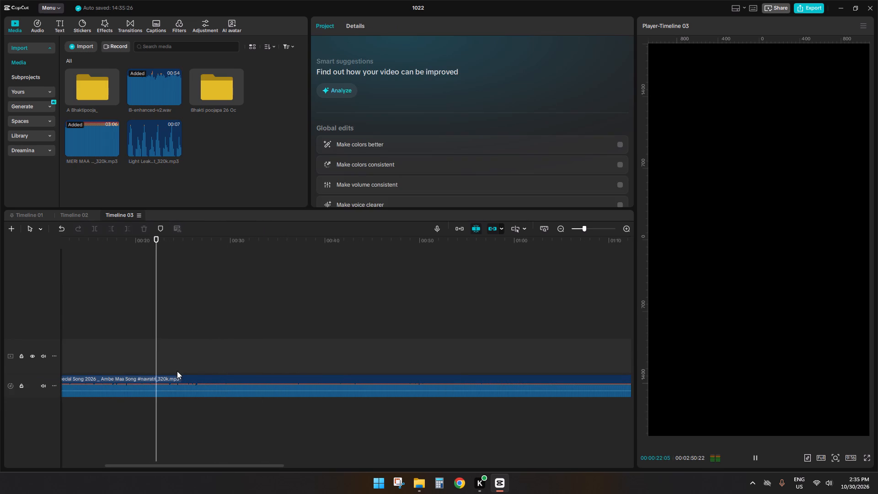
scroll(221, 383, "up", 5, "ctrl")
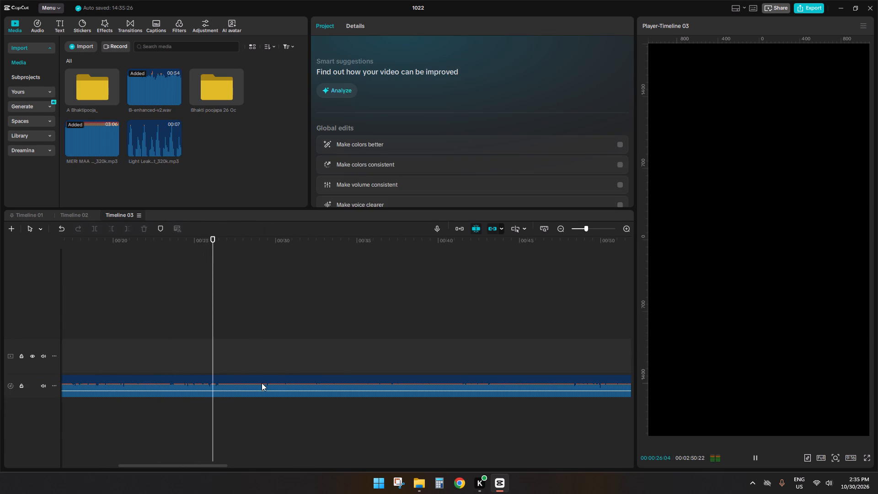
scroll(276, 389, "up", 4, "ctrl")
scroll(286, 389, "down", 3, "ctrl")
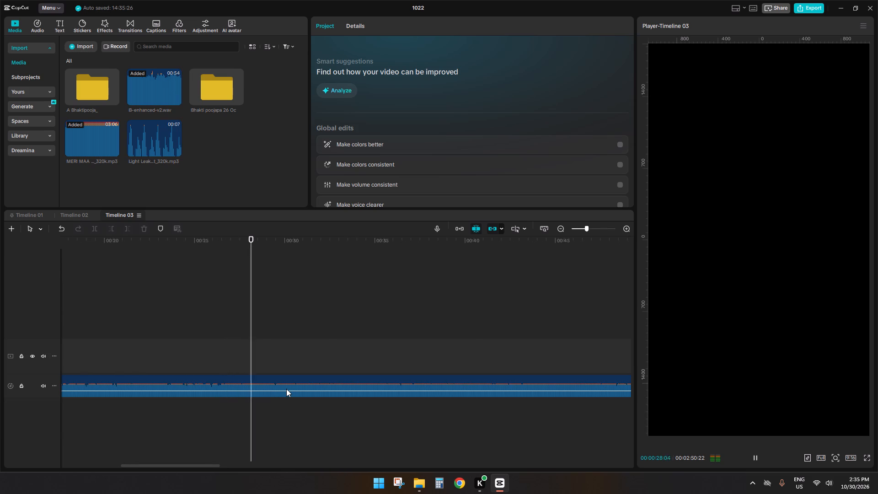
scroll(288, 389, "up", 8, "ctrl")
key("space")
left_click(284, 366)
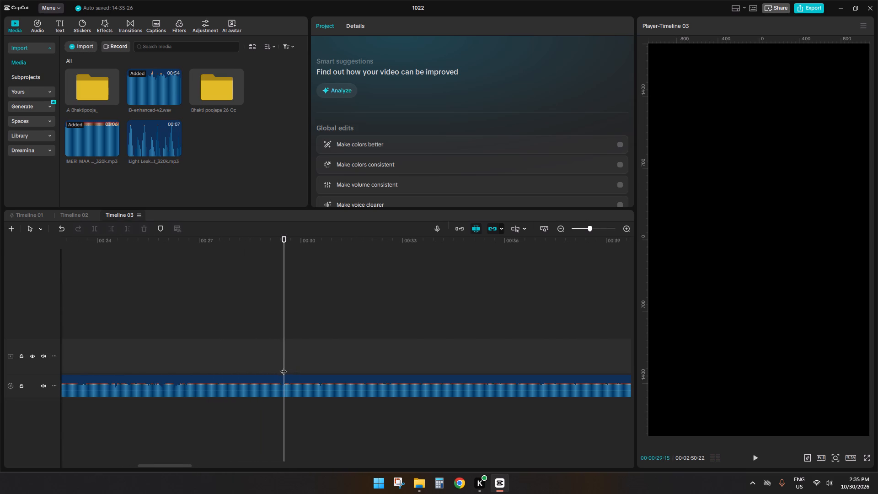
left_click(284, 388)
type("sd")
scroll(273, 389, "down", 17, "ctrl")
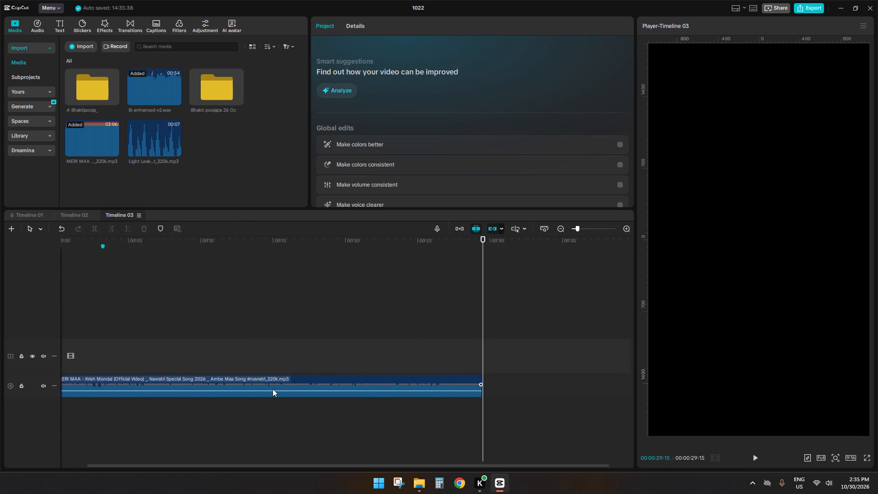
scroll(273, 389, "down", 3, "ctrl")
left_click(183, 293, "ctrl")
left_click_drag(183, 293, 0, 302)
Open the sarsvati maa subfolder inside the A Bhaktipooja_ media folder.
left_click(199, 86)
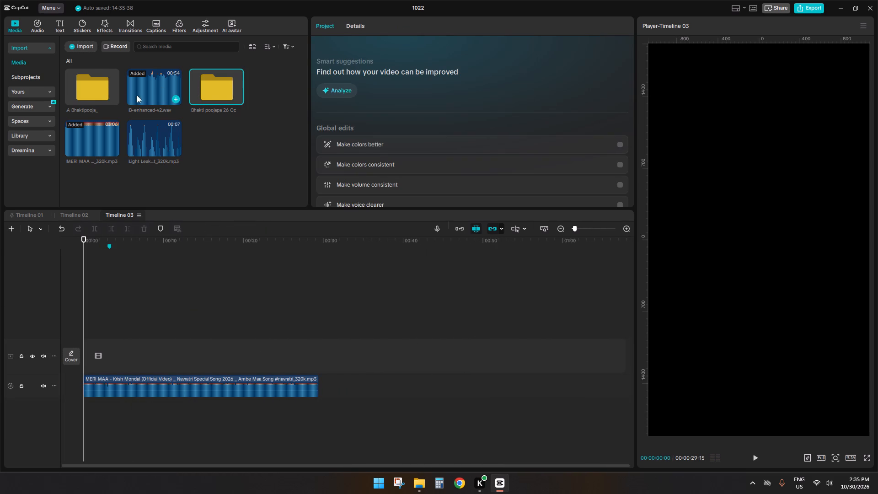
double_click(89, 96)
scroll(109, 130, "down", 20)
scroll(109, 130, "down", 5)
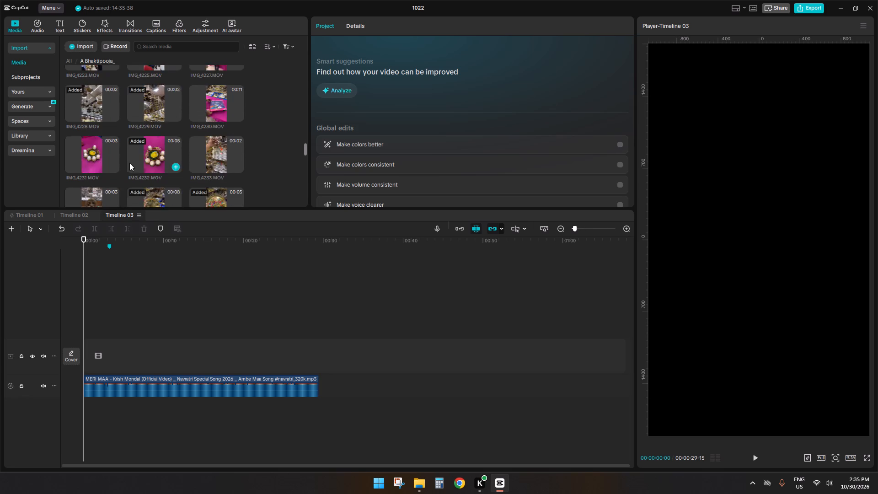
scroll(129, 163, "down", 20)
scroll(129, 163, "down", 1)
double_click(199, 176)
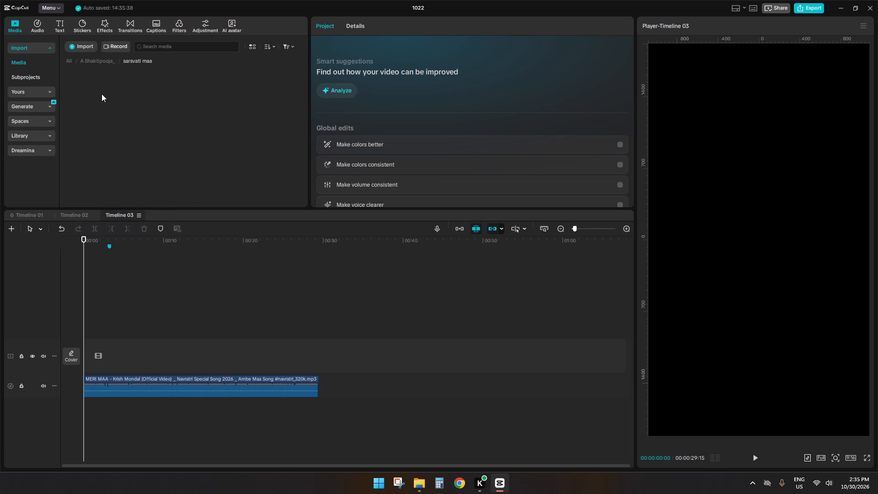
Preview statue clips IMG_5333, IMG_5278 and IMG_5340 and photos IMG_5330 and IMG_5331 in the sarsvati maa folder.
left_click(92, 91)
left_click(91, 87)
scroll(124, 149, "up", 4)
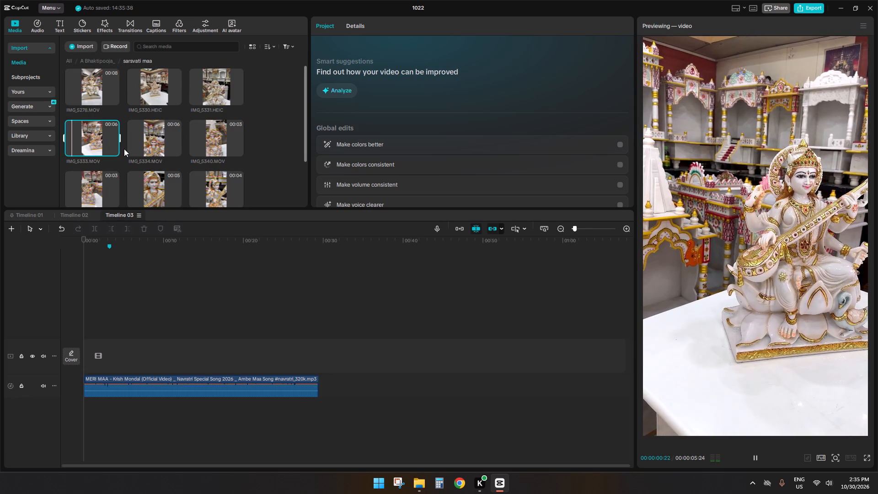
scroll(124, 149, "up", 3)
left_click(93, 88)
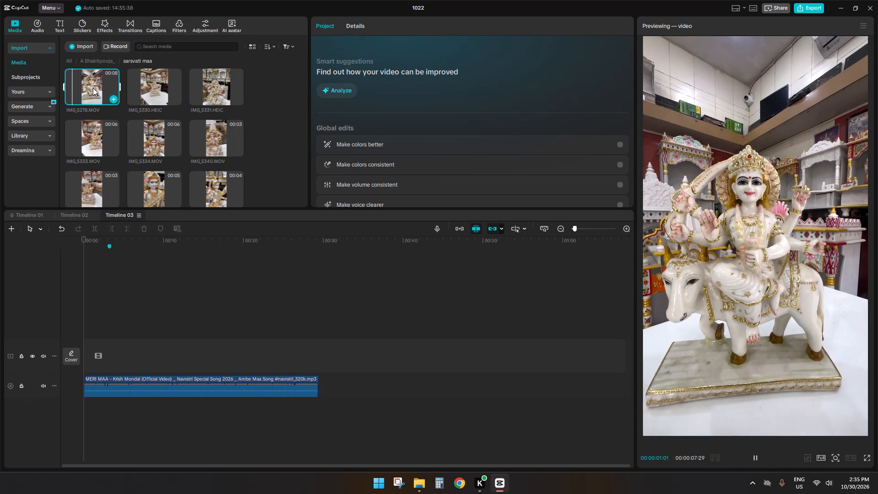
left_click(152, 87)
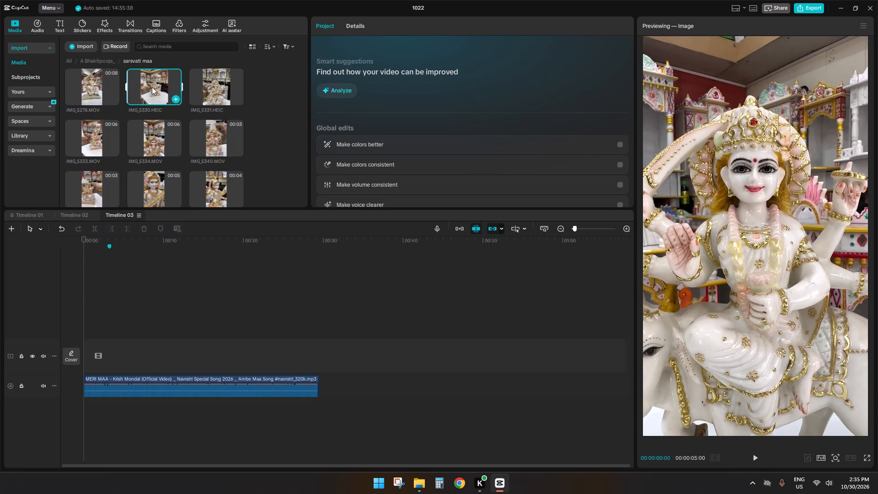
left_click(206, 88)
left_click(223, 148)
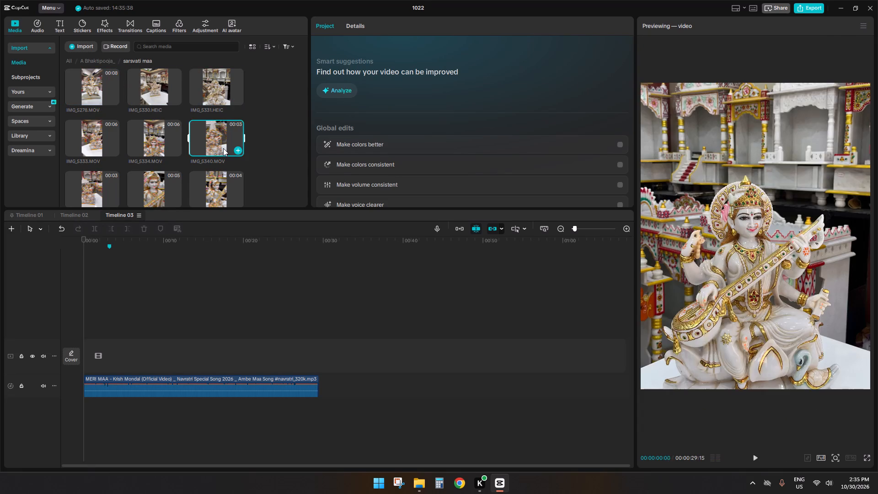
Preview the remaining sarsvati maa clips through IMG_5348, recheck IMG_5341 and IMG_5333, and return to the timeline view.
scroll(223, 148, "down", 1)
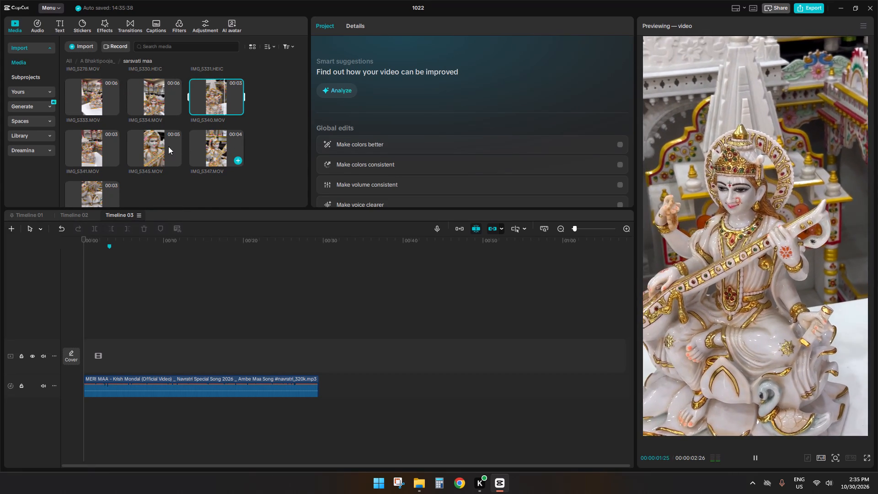
left_click(165, 147)
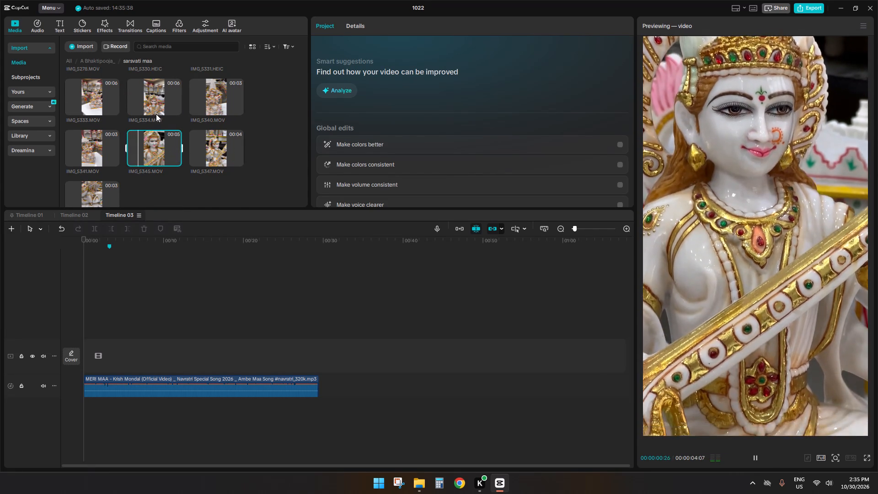
left_click(156, 114)
left_click(91, 96)
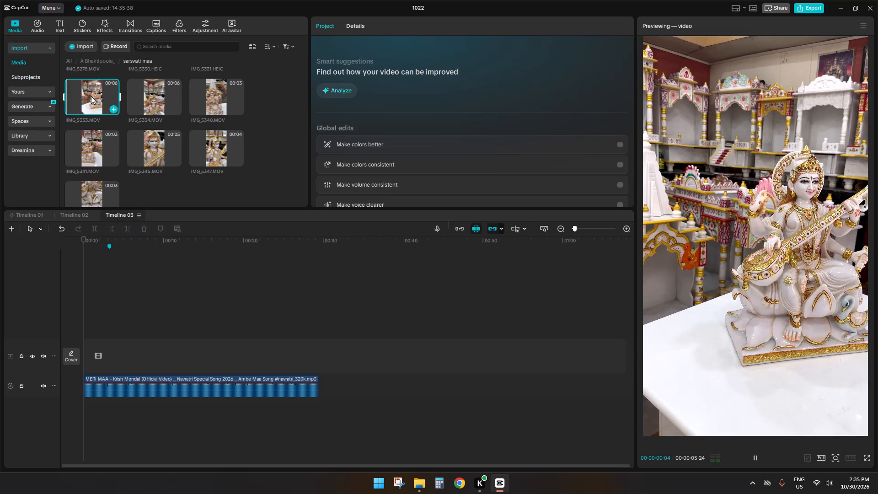
left_click(85, 143)
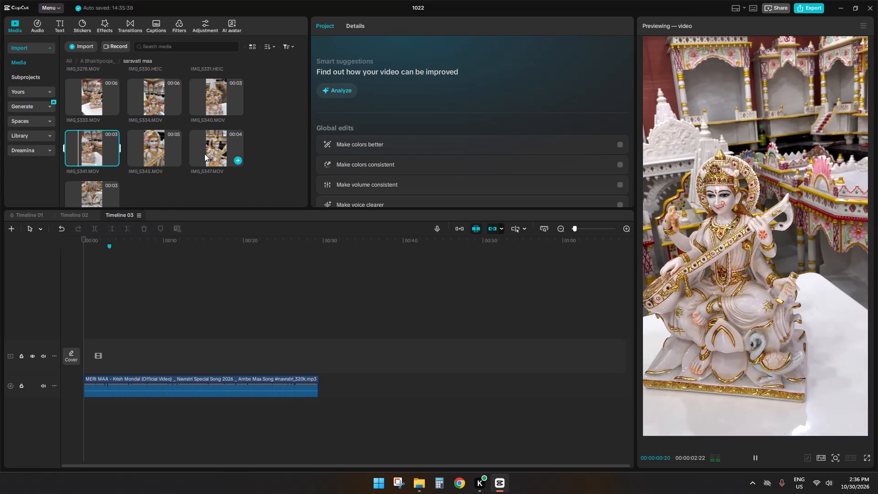
left_click(205, 153)
left_click(88, 186)
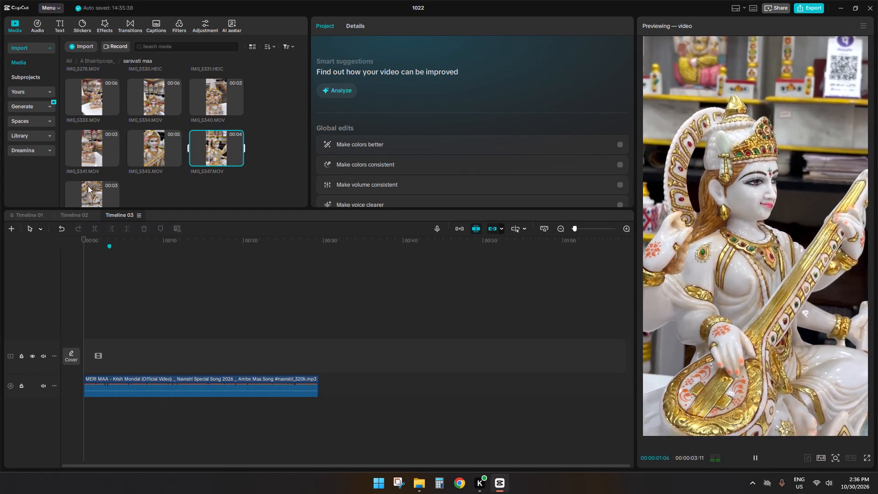
scroll(88, 186, "down", 2)
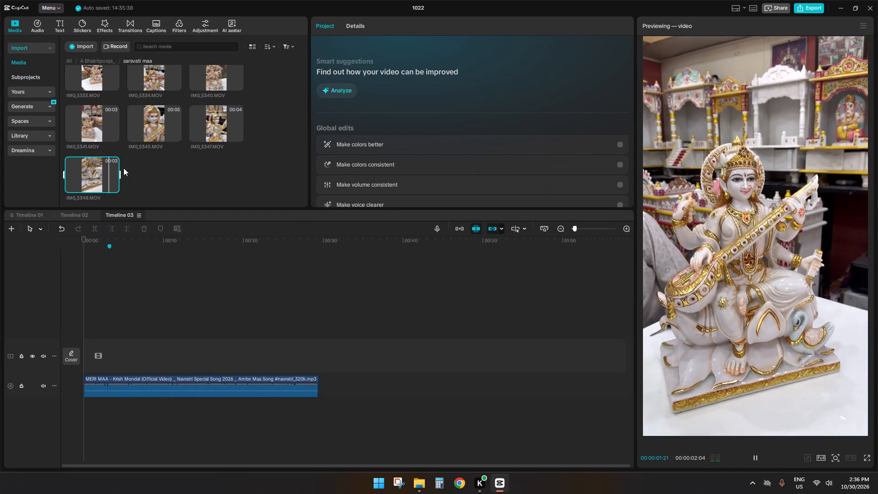
scroll(123, 168, "down", 2)
left_click(92, 123)
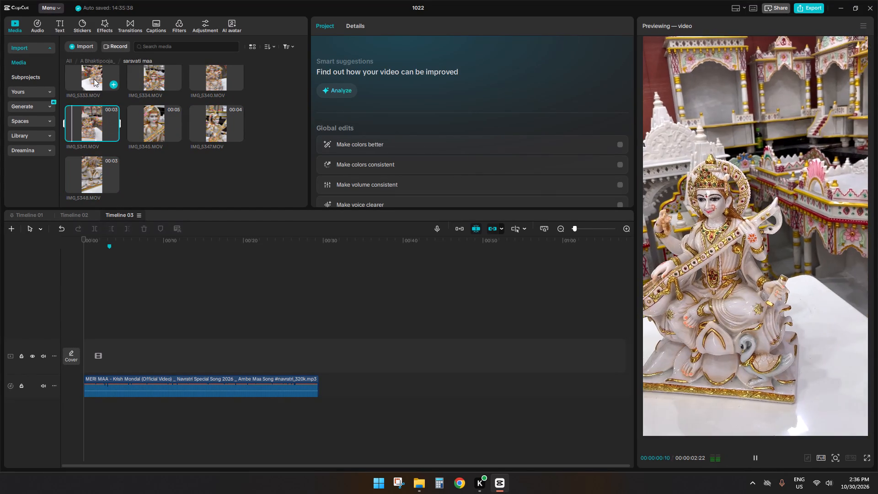
left_click(94, 78)
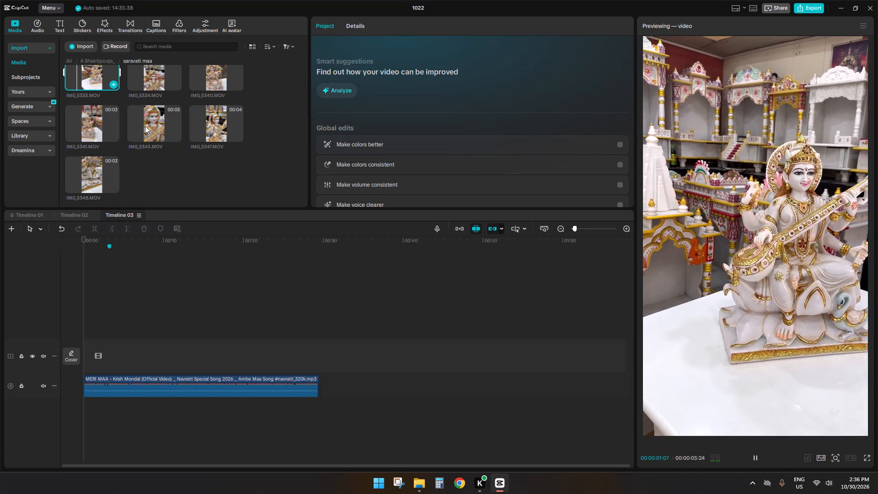
left_click(145, 172)
left_click(145, 172)
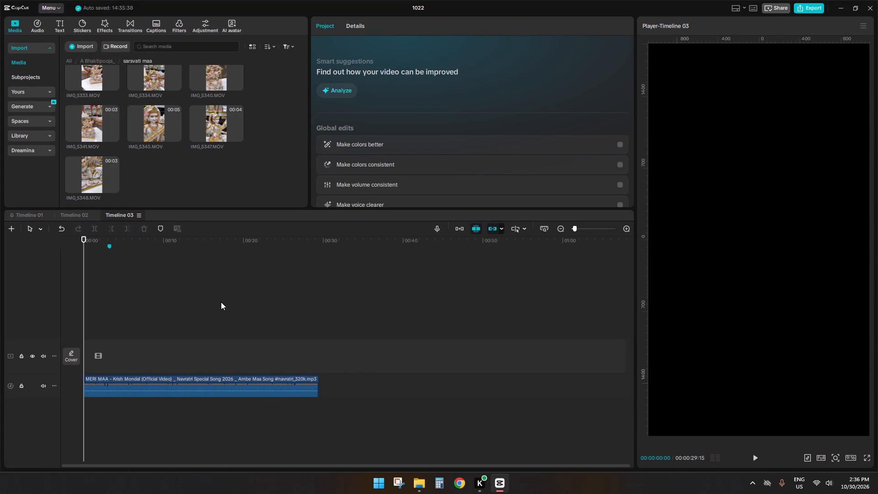
left_click(221, 302)
Go back to the parent media folder A Bhaktipooja_.
left_click(98, 58)
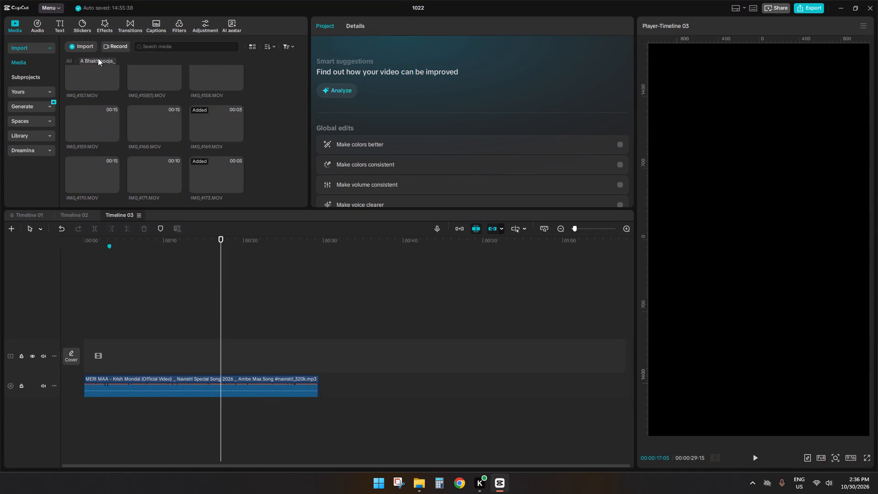
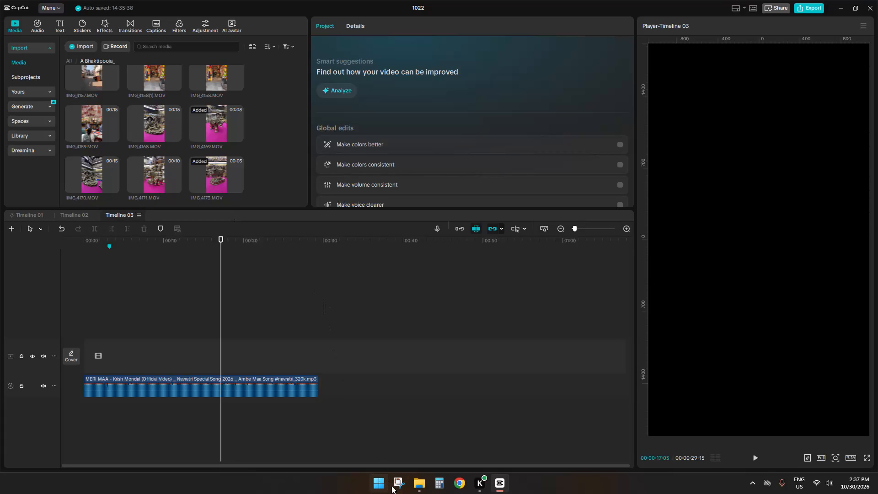
Switch to Google Chrome and open a browser window with the Editor profile.
left_click(419, 485)
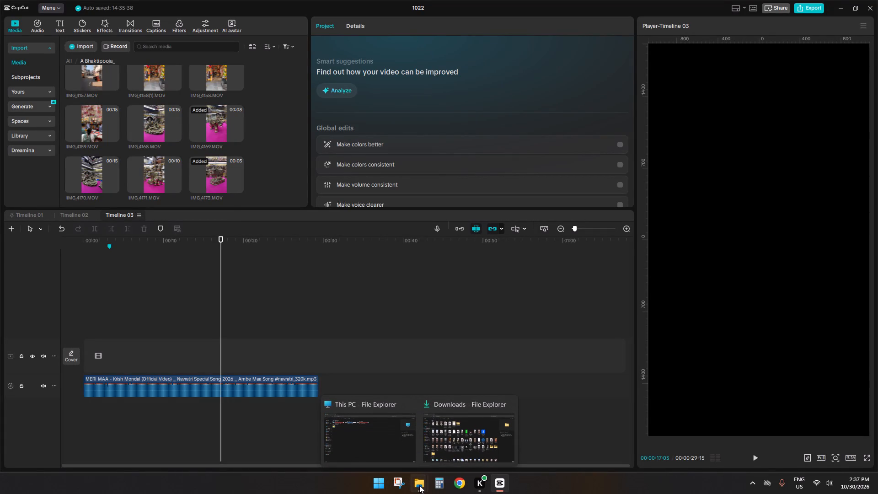
left_click(468, 480)
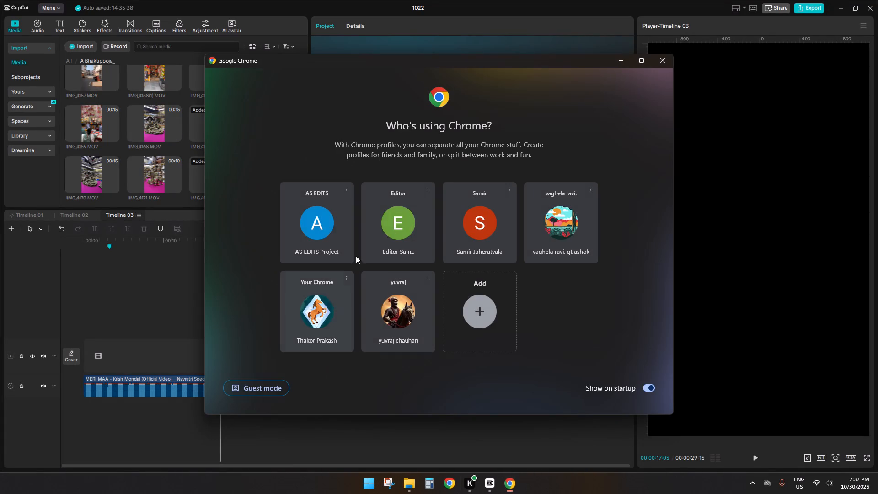
left_click(406, 221)
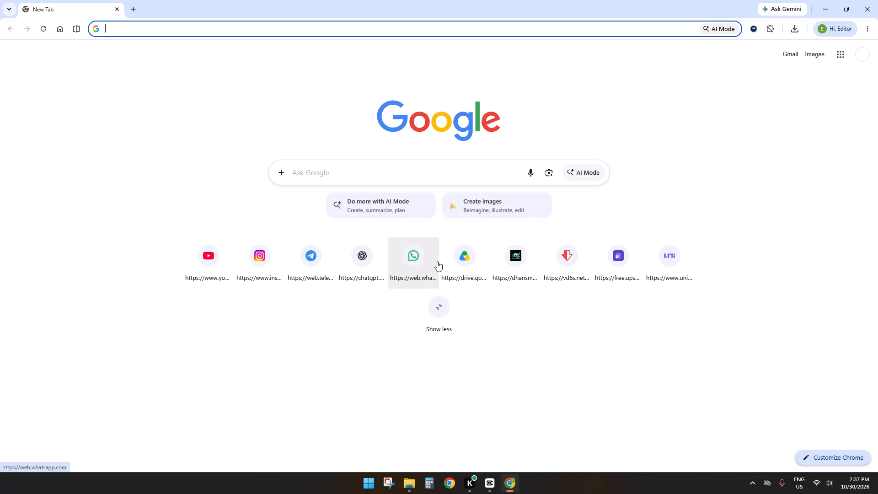
Open Google Drive's Home page from the browsing history.
left_click(461, 259)
left_click(865, 32)
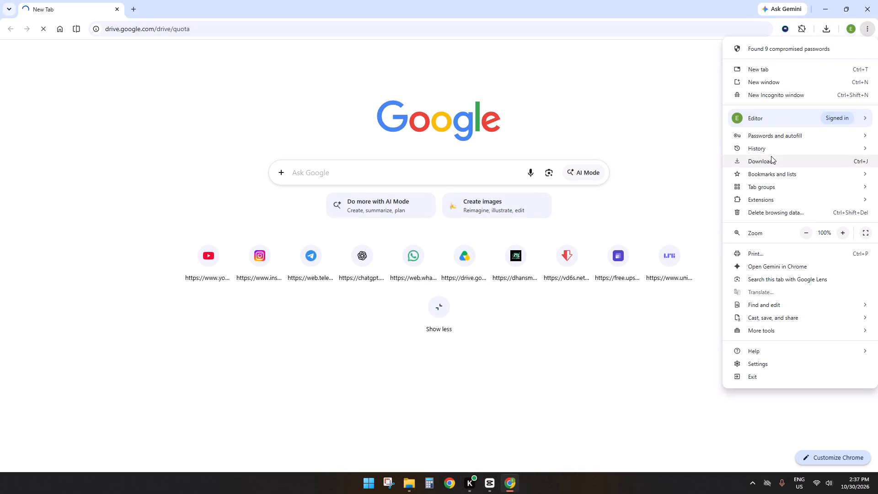
left_click(764, 147)
left_click(546, 147)
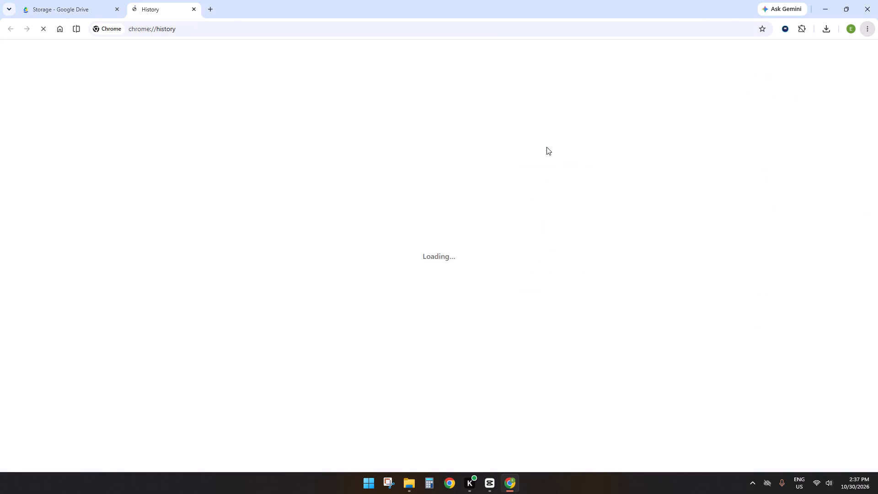
scroll(366, 212, "down", 4)
scroll(395, 280, "down", 6)
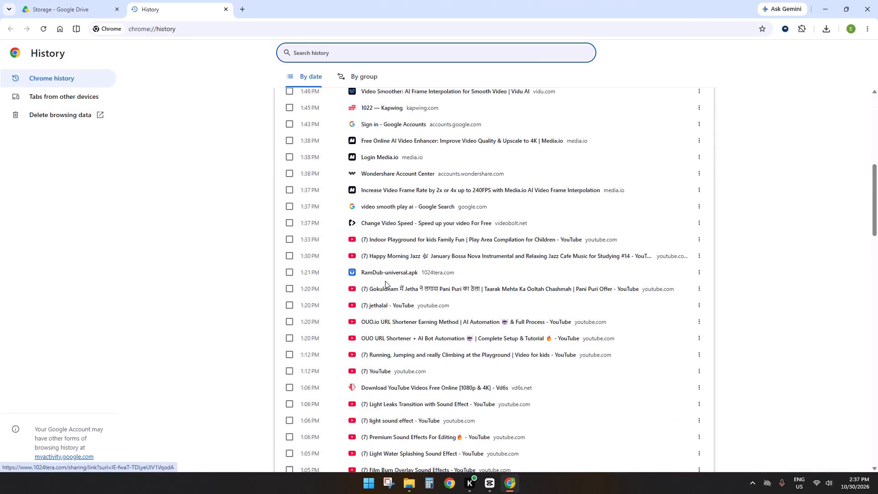
scroll(385, 281, "down", 10)
scroll(377, 282, "up", 2)
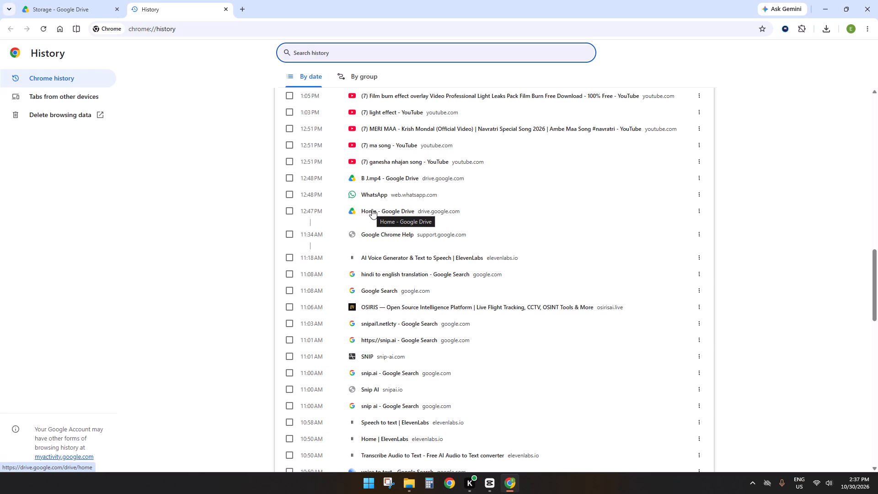
left_click(372, 209)
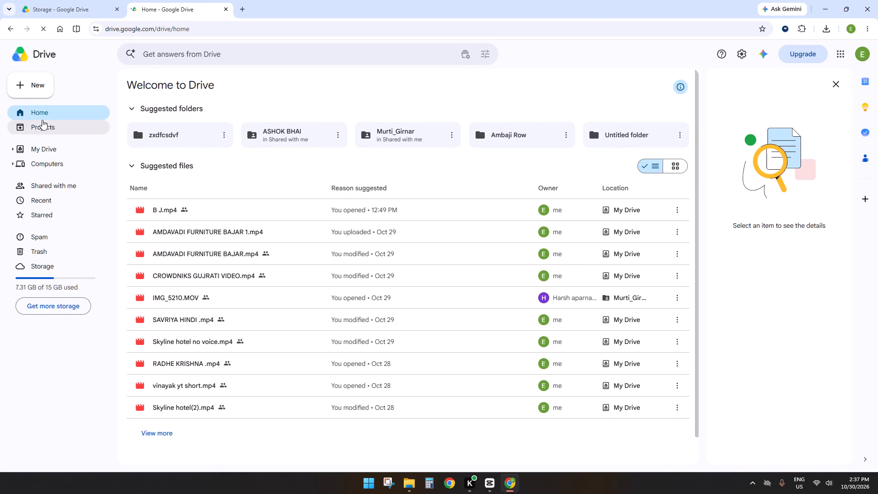
Find the shared Murti_Girnar folder in Google Drive's Shared with me section and open it.
left_click(42, 119)
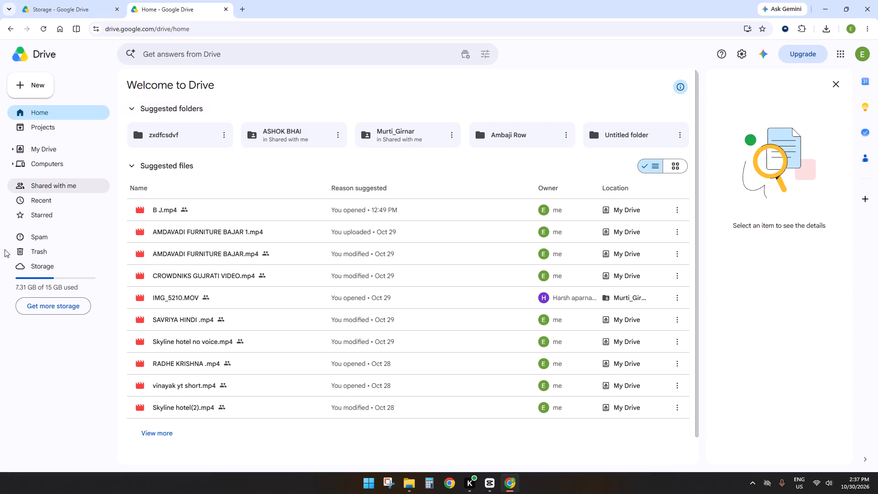
left_click(31, 249)
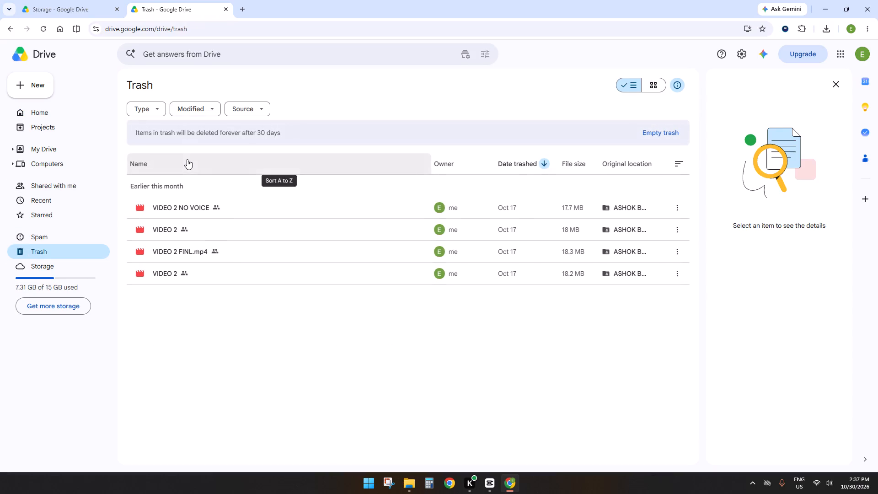
left_click(38, 120)
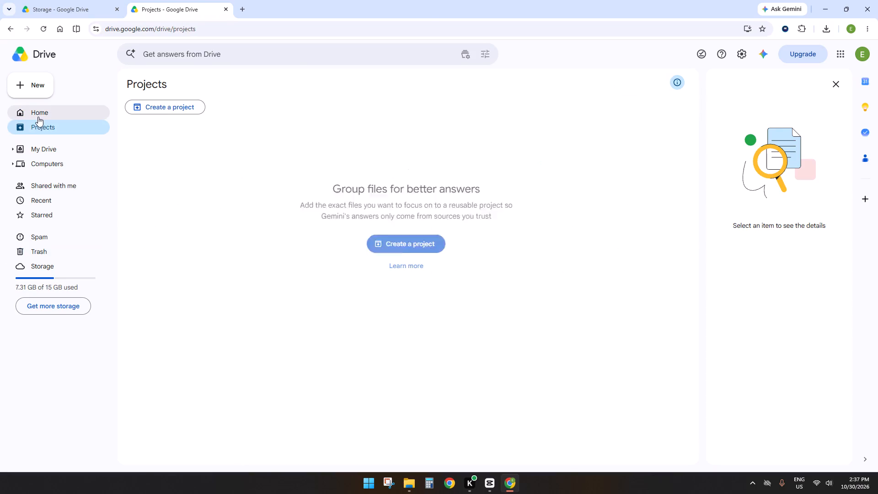
left_click(38, 115)
left_click(52, 161)
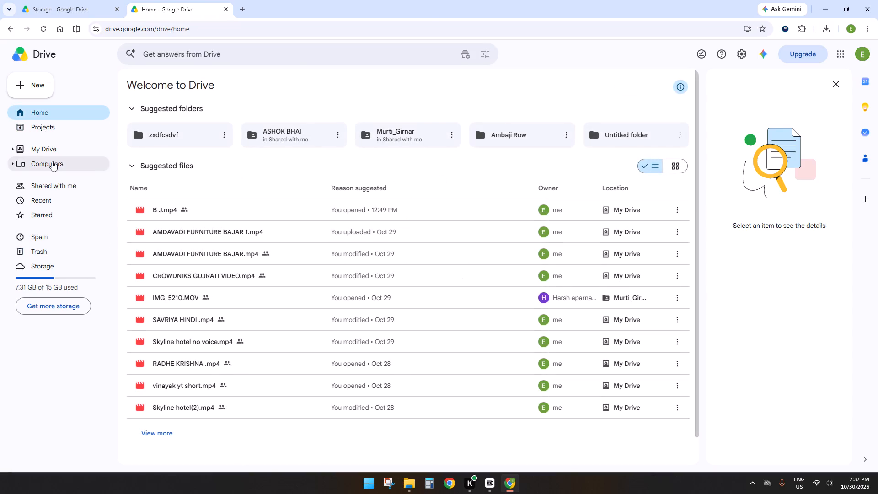
left_click(57, 181)
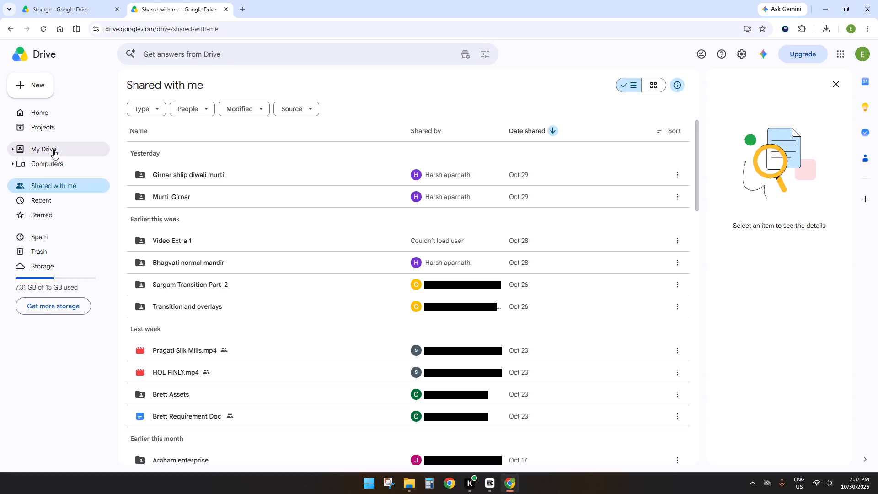
double_click(155, 197)
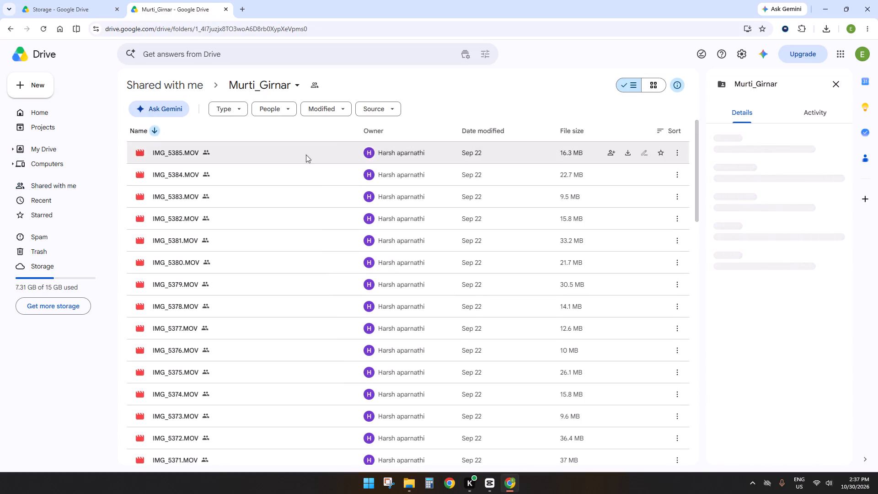
Switch the Murti_Girnar folder to grid view.
left_click(254, 86)
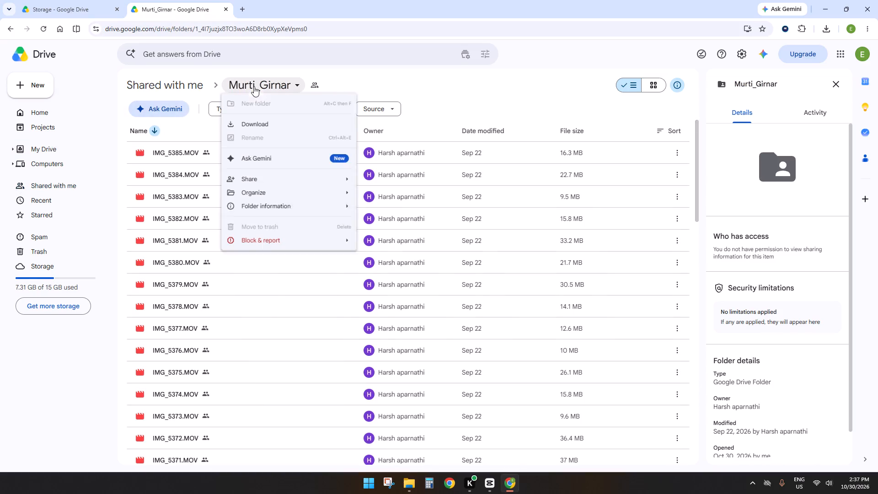
left_click(193, 94)
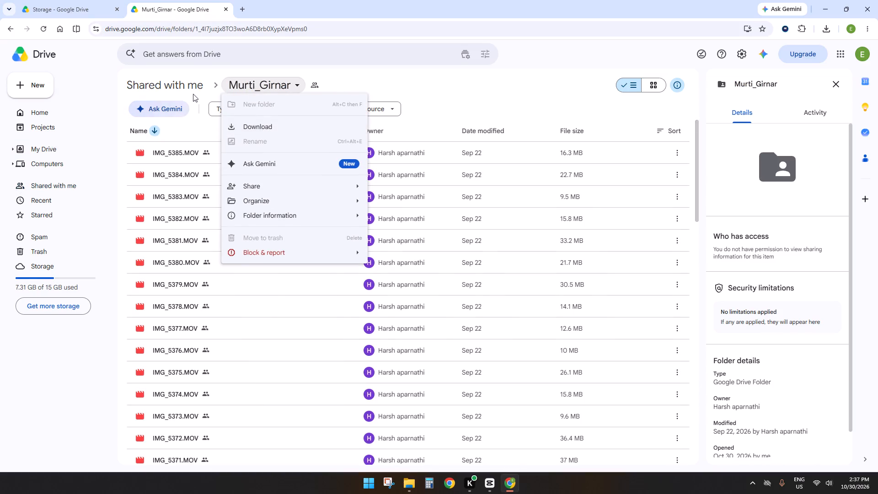
scroll(782, 270, "down", 3)
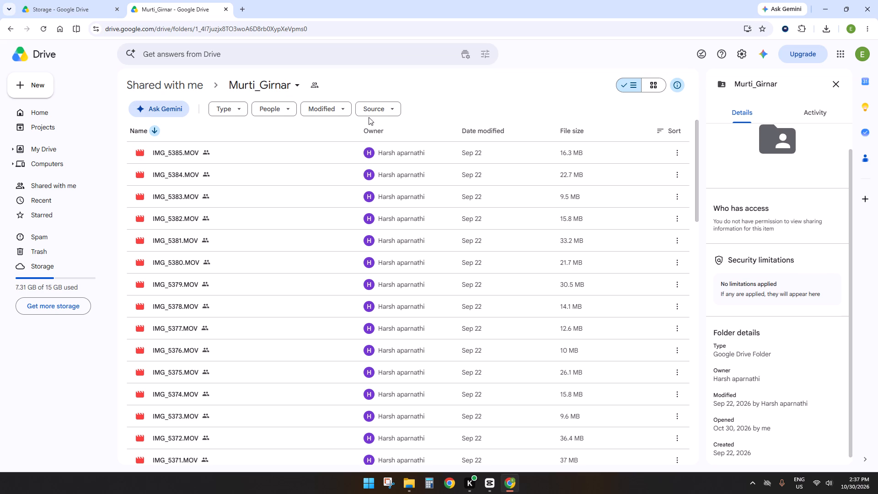
left_click(645, 93)
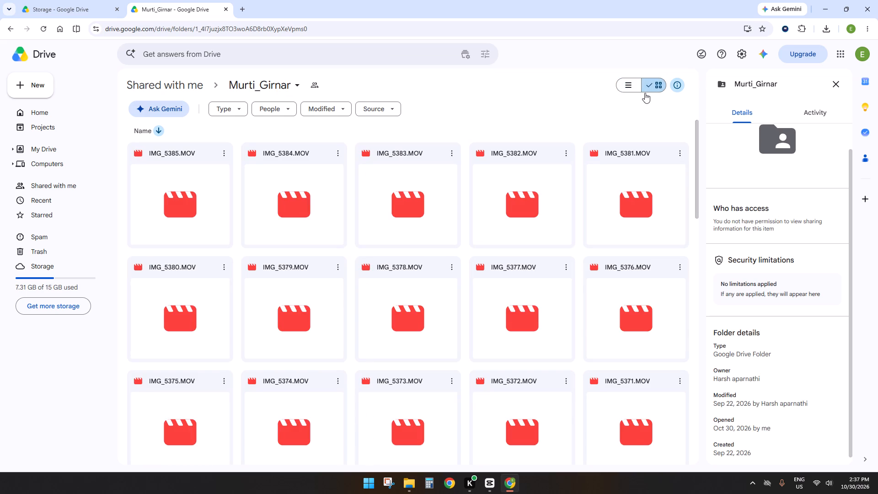
Download the statue clips IMG_5348.MOV, IMG_5342.MOV, IMG_5341.MOV and IMG_5347.MOV from the Murti_Girnar folder.
scroll(502, 314, "down", 5)
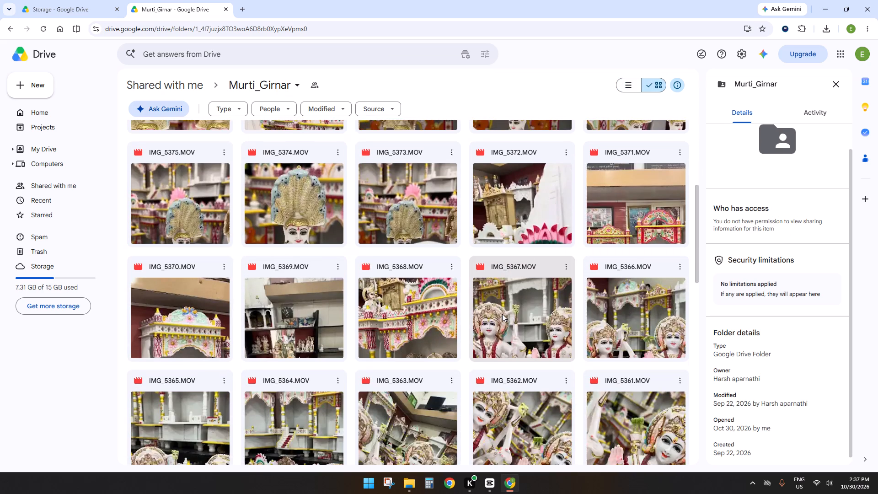
scroll(502, 314, "down", 9)
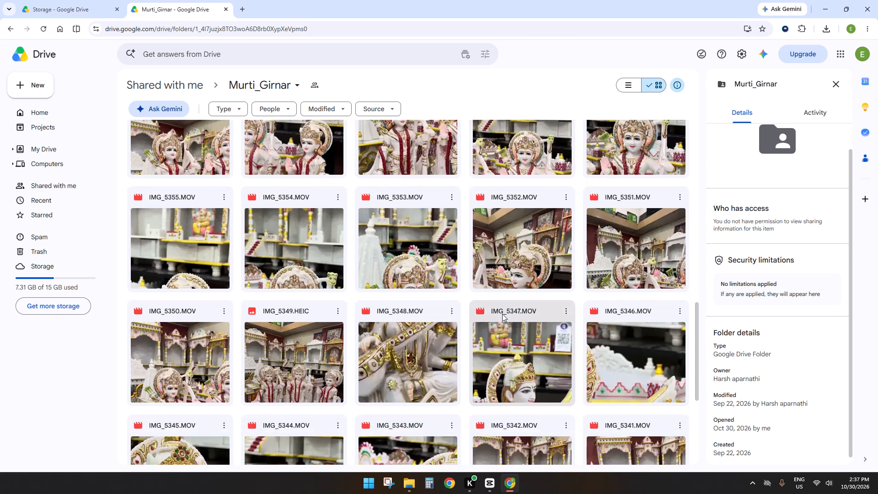
scroll(502, 314, "down", 4)
left_click(450, 128)
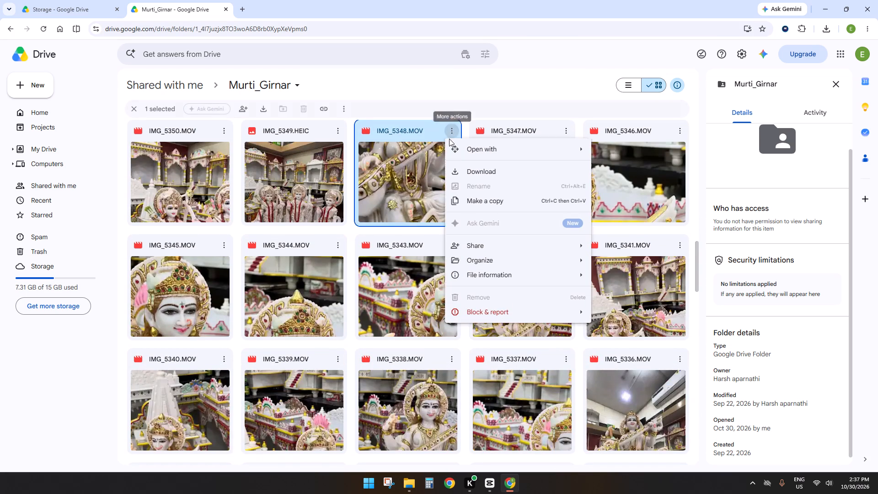
left_click(482, 173)
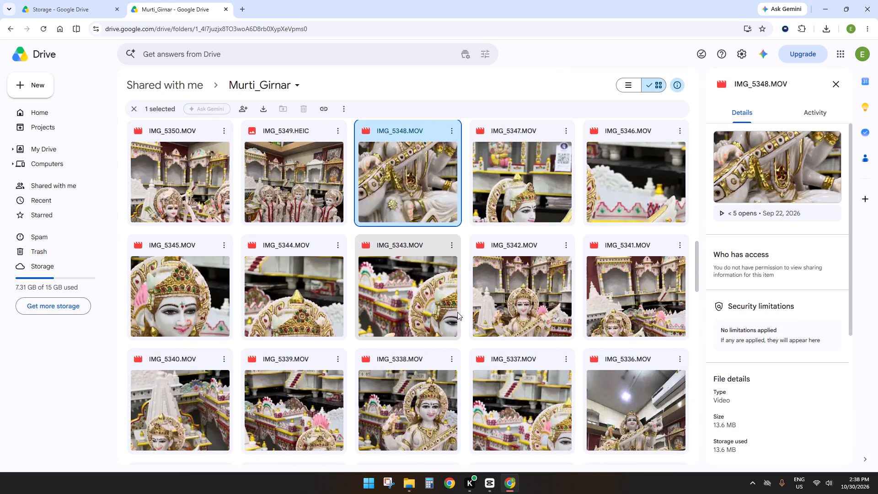
left_click(565, 244)
left_click(588, 286)
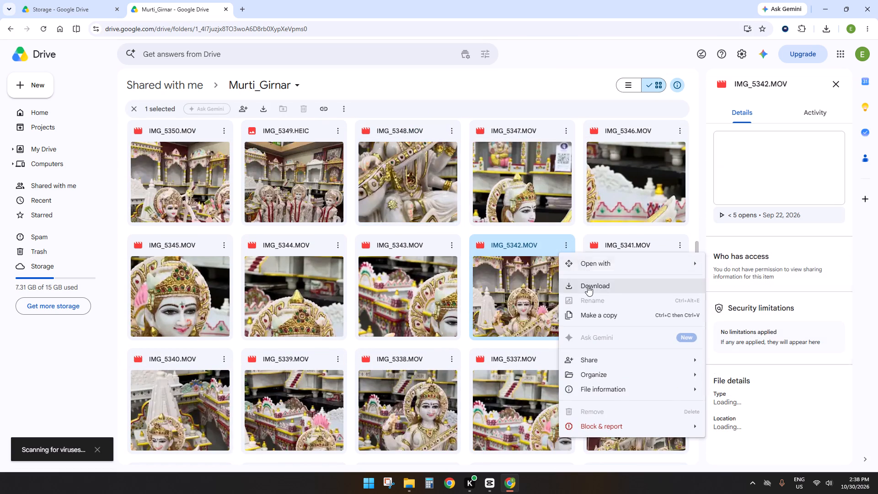
left_click(678, 247)
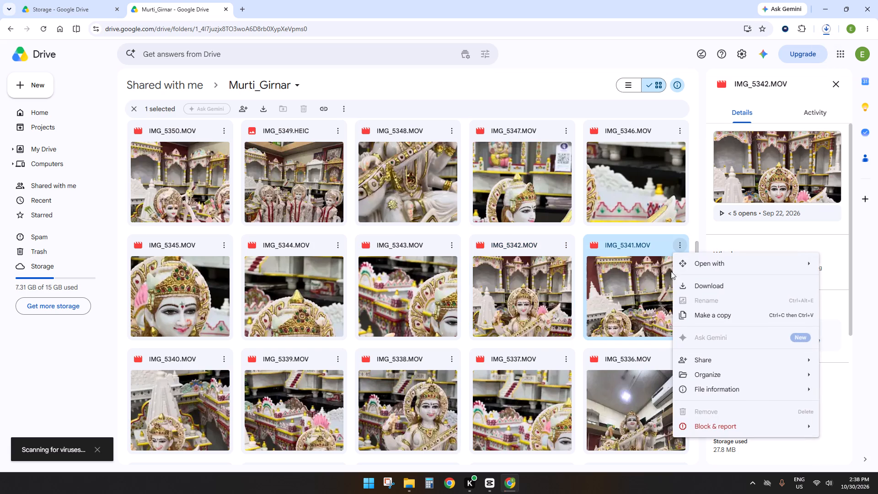
left_click(687, 287)
left_click(567, 134)
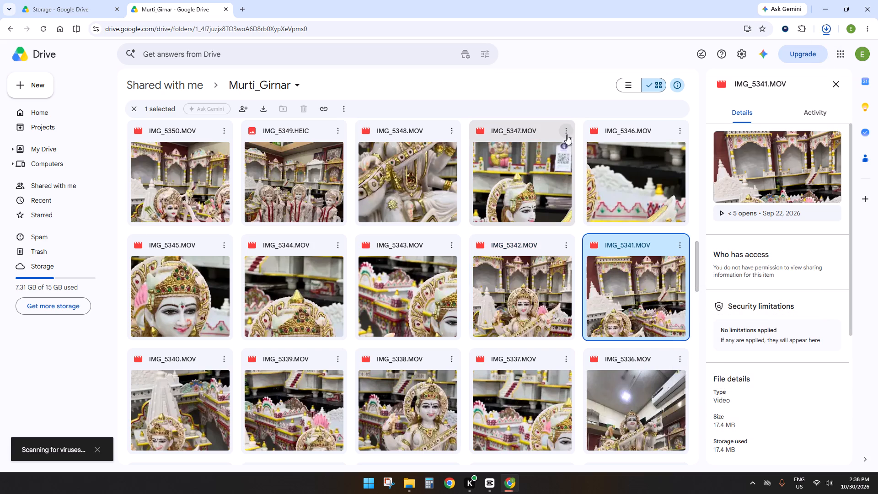
left_click(587, 175)
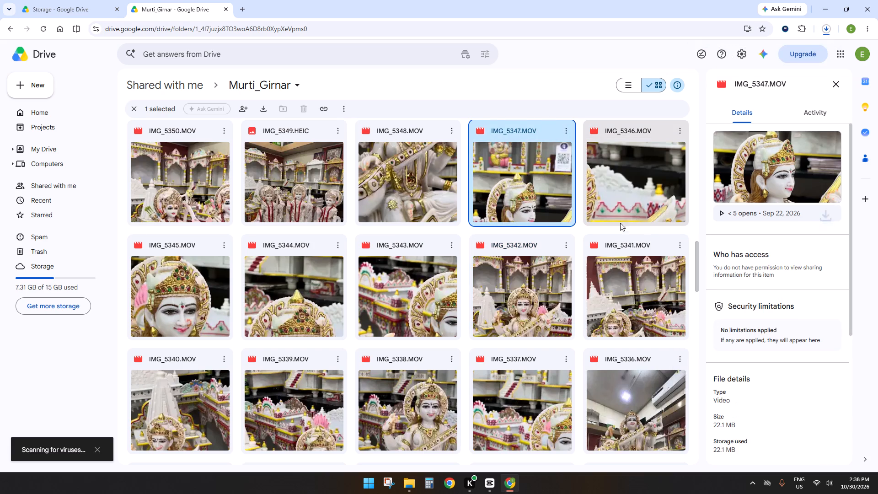
Download the clips IMG_5338.MOV and IMG_5336.MOV from the Murti_Girnar folder.
scroll(540, 279, "down", 3)
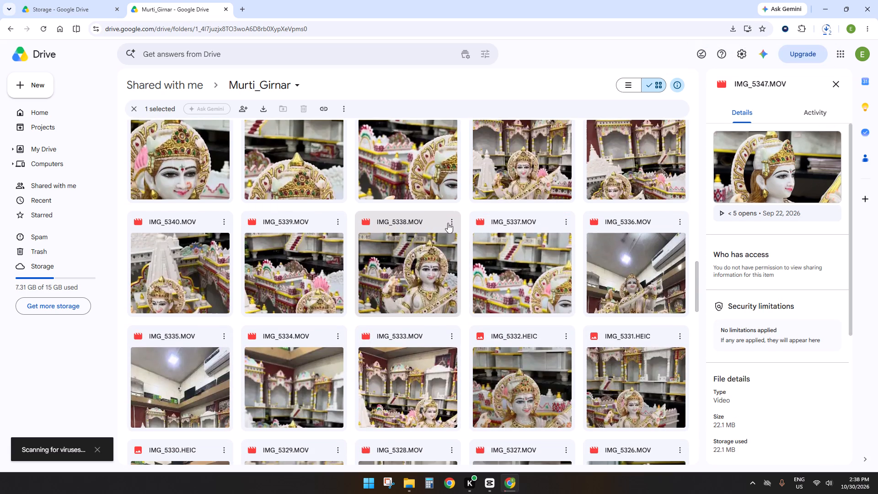
left_click(449, 220)
left_click(496, 268)
scroll(589, 301, "down", 2)
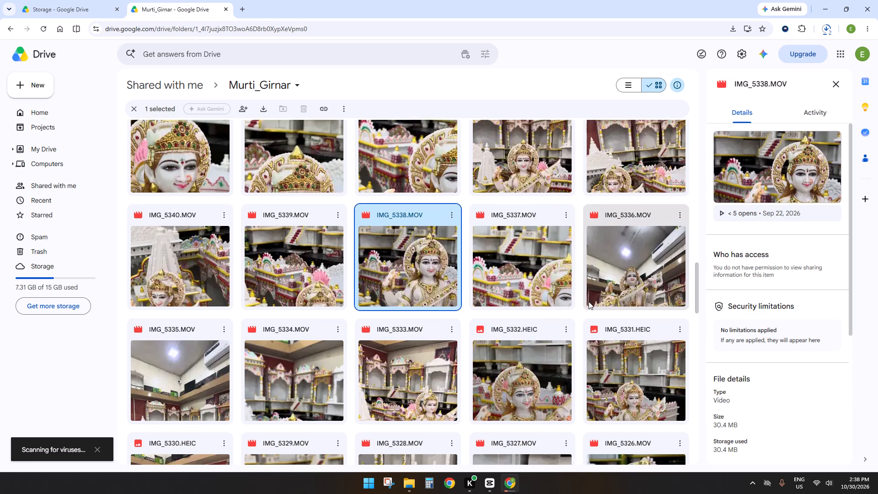
left_click(682, 129)
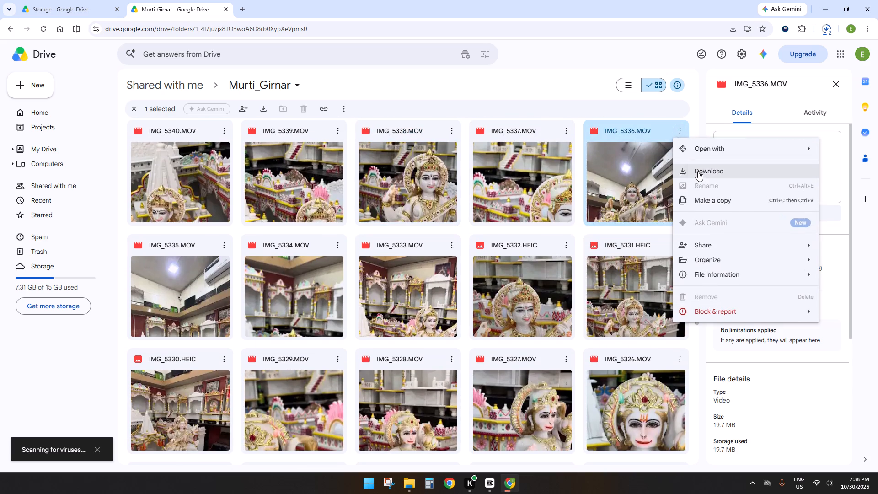
left_click(698, 171)
Download the statue photos IMG_5332.HEIC and IMG_5331.HEIC from the Murti_Girnar folder.
scroll(574, 316, "down", 2)
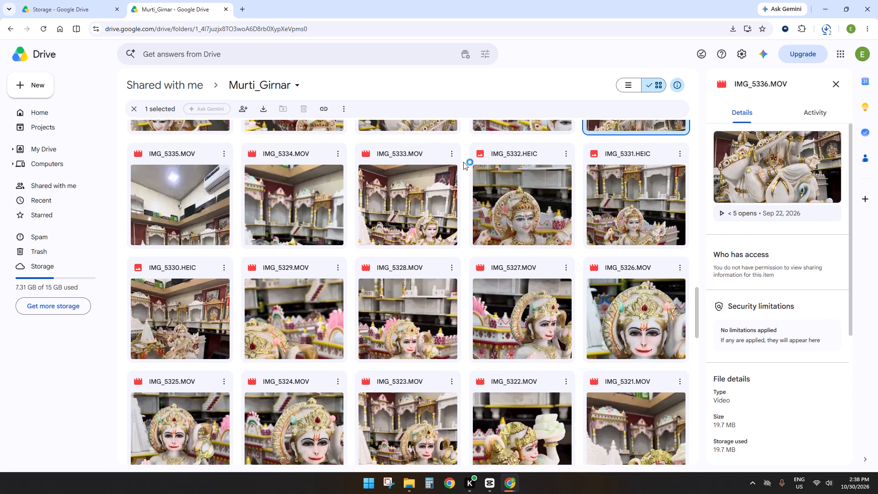
left_click(567, 153)
left_click(589, 195)
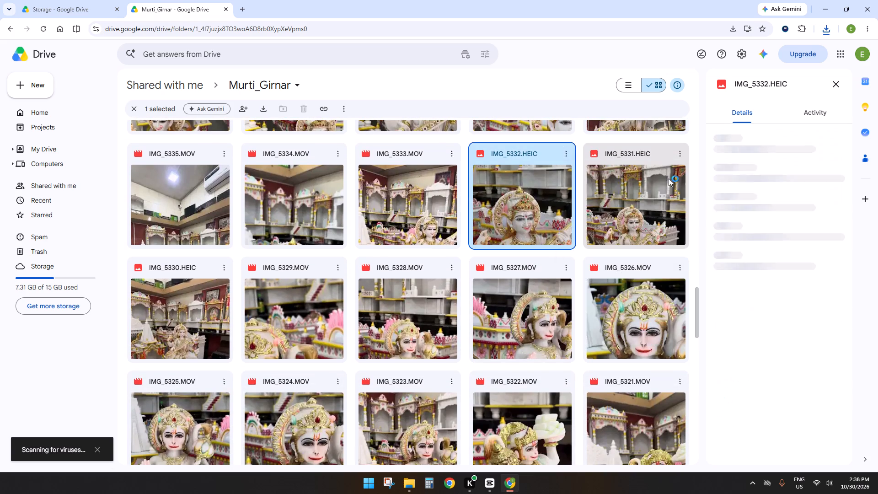
left_click(678, 156)
left_click(692, 196)
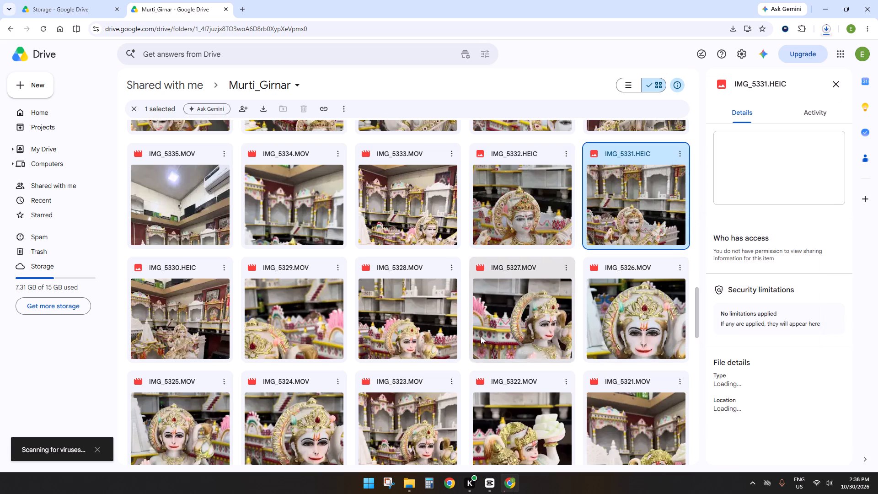
Look through the rest of the Murti_Girnar folder for further statue clips.
scroll(350, 282, "down", 7)
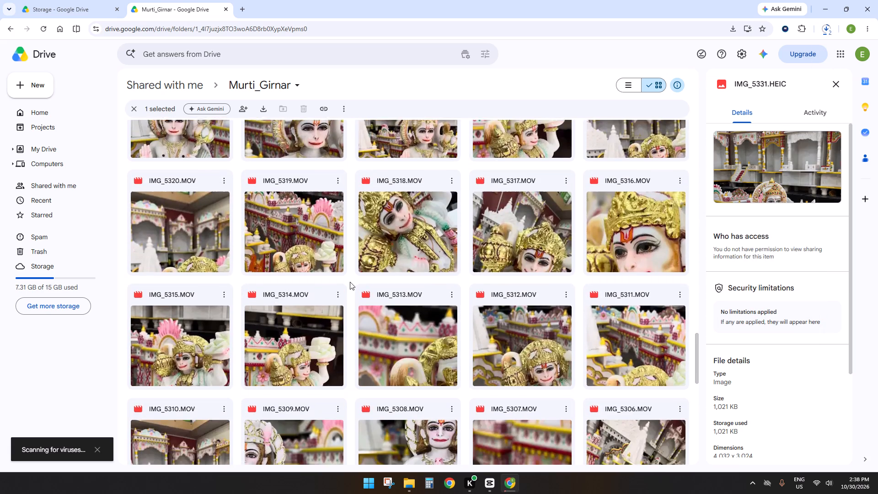
scroll(350, 282, "down", 9)
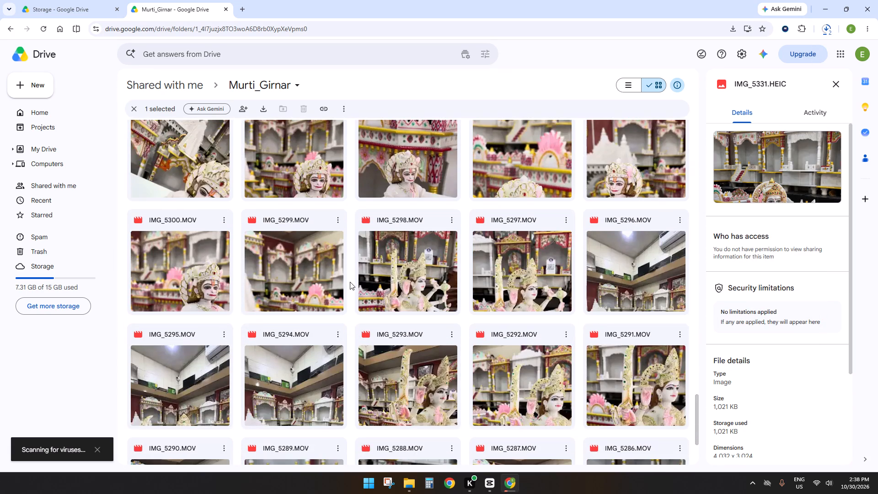
scroll(350, 282, "down", 9)
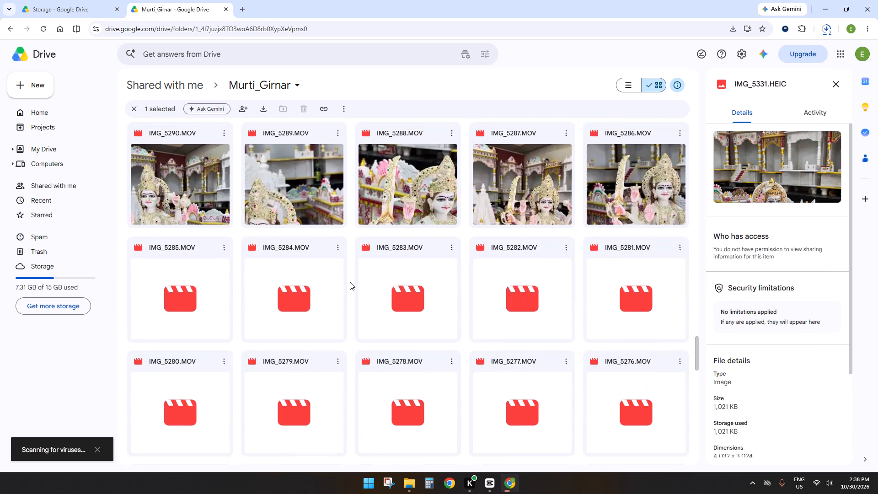
scroll(330, 282, "down", 6)
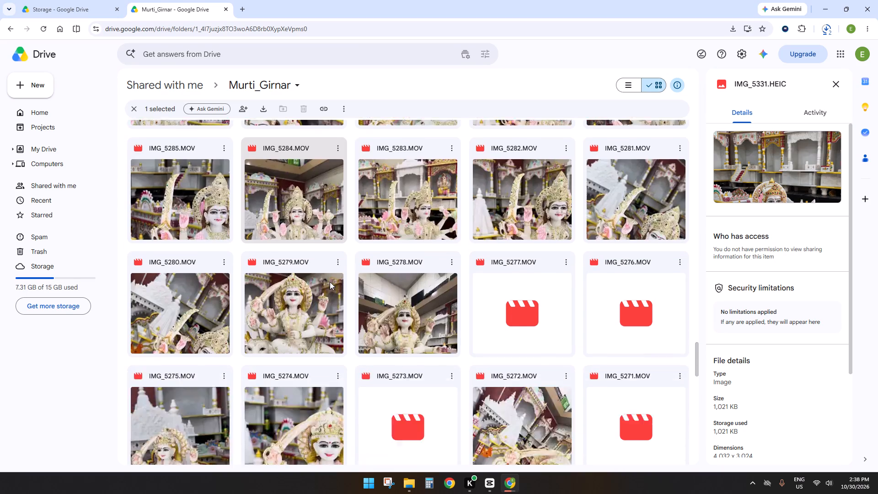
scroll(330, 282, "down", 19)
scroll(330, 282, "down", 5)
scroll(330, 282, "down", 20)
scroll(330, 282, "down", 1)
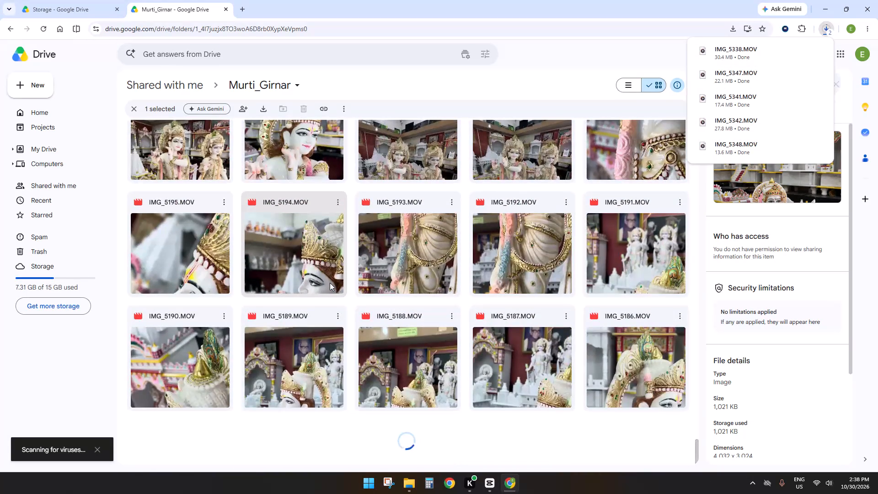
scroll(330, 283, "down", 18)
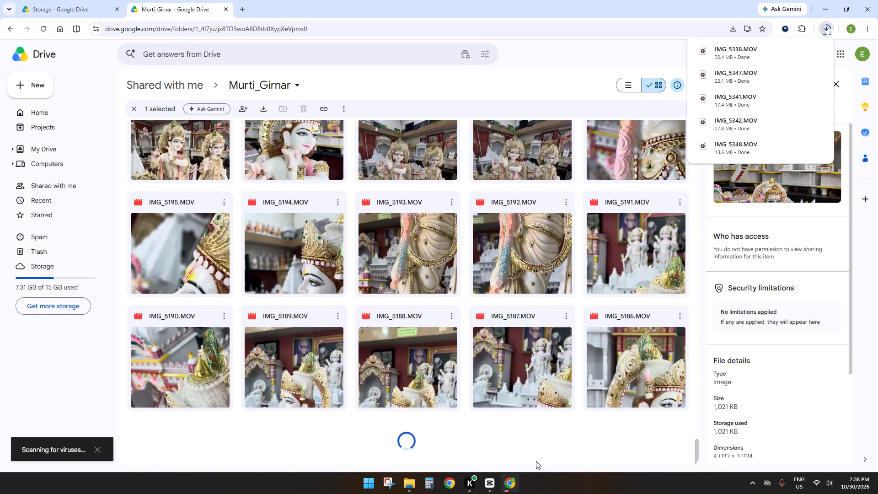
Switch to File Explorer and delete the videos 1022(1) and 1022 and the photo IMG_5331 from the Downloads folder.
left_click(412, 483)
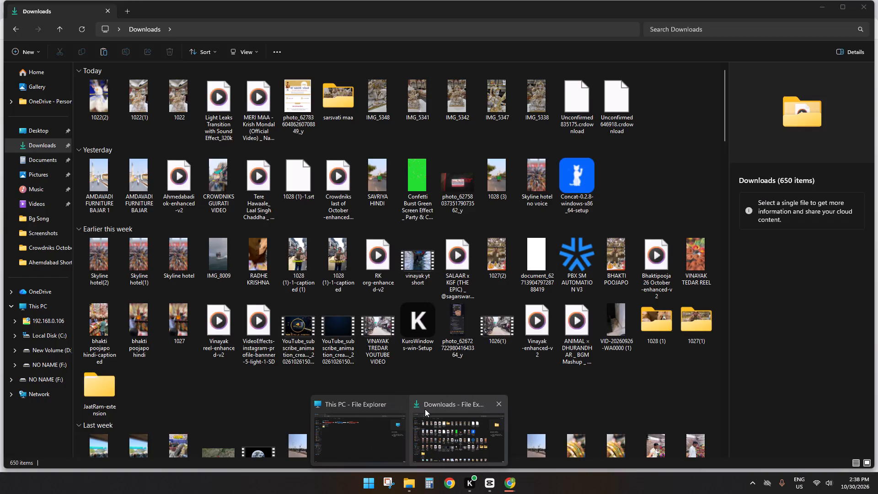
left_click(402, 405)
left_click(430, 420)
left_click(53, 143)
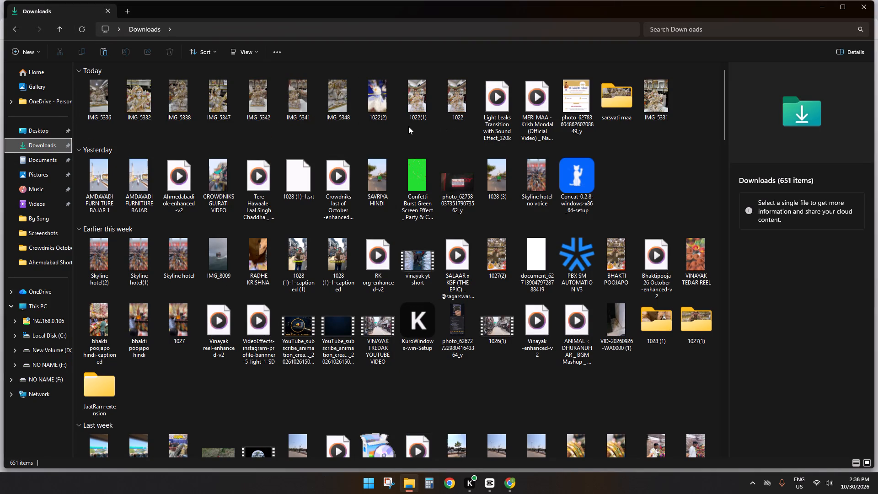
left_click_drag(465, 125, 426, 106)
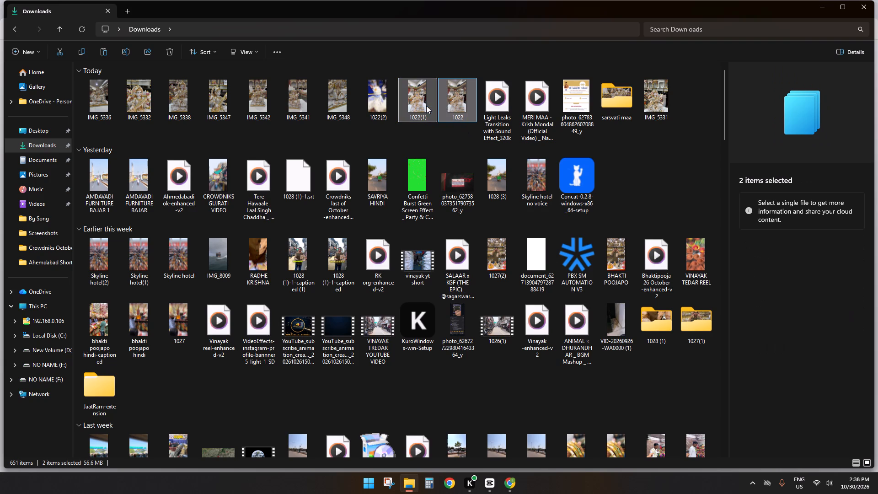
left_click(169, 50)
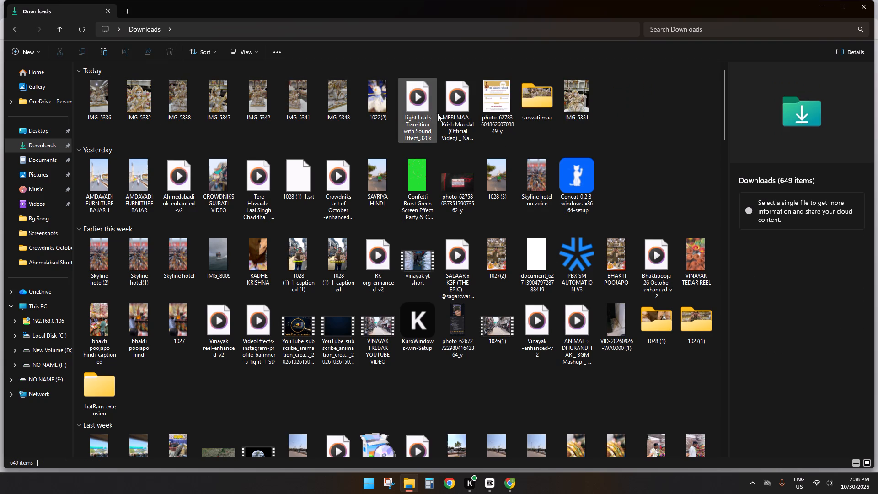
left_click(576, 101)
left_click(169, 54)
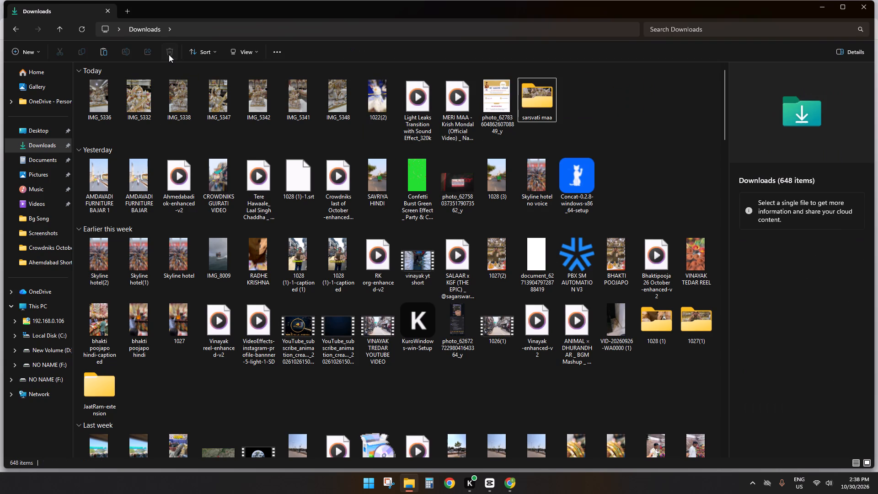
Move the seven newly downloaded IMG files from Downloads into the sarsvati maa folder, choosing replacement for duplicates but skipping those needing administrator permission.
left_click_drag(348, 129, 108, 106)
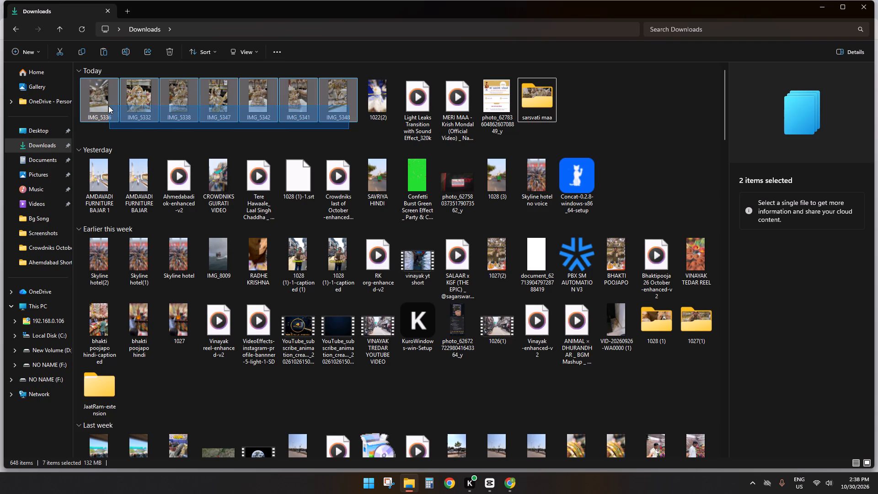
left_click_drag(108, 106, 109, 106)
left_click(61, 50)
double_click(542, 104)
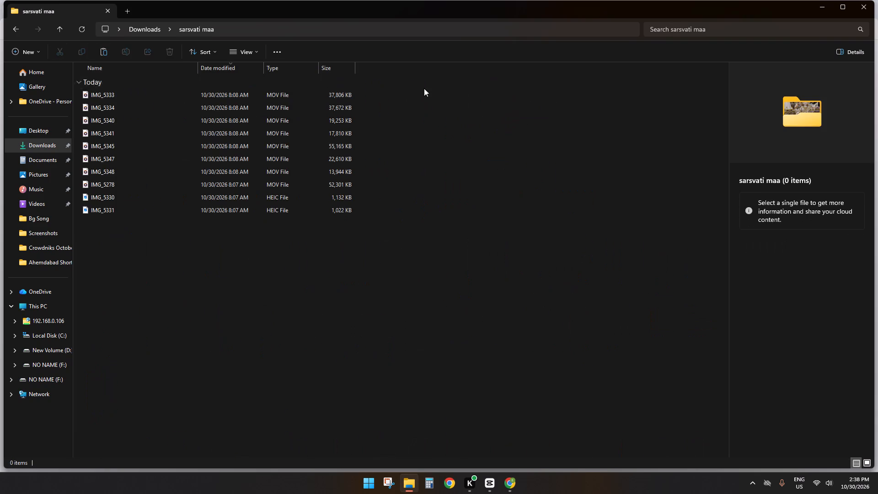
left_click(102, 52)
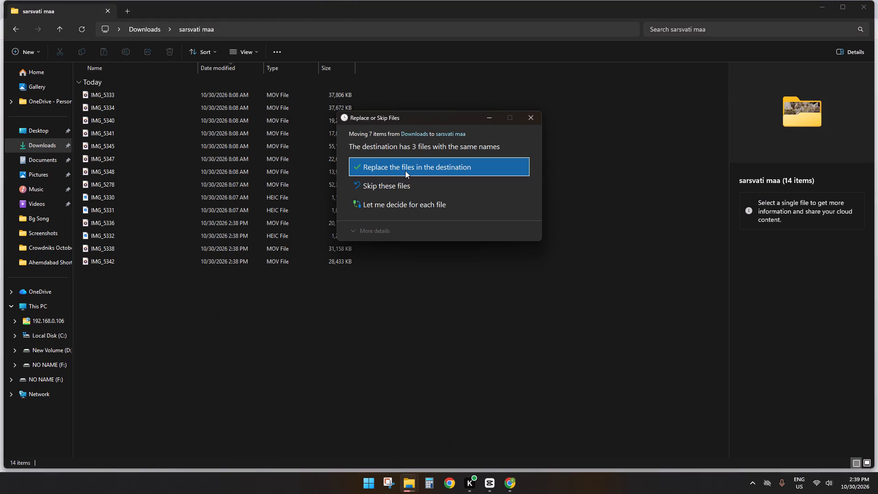
left_click(399, 166)
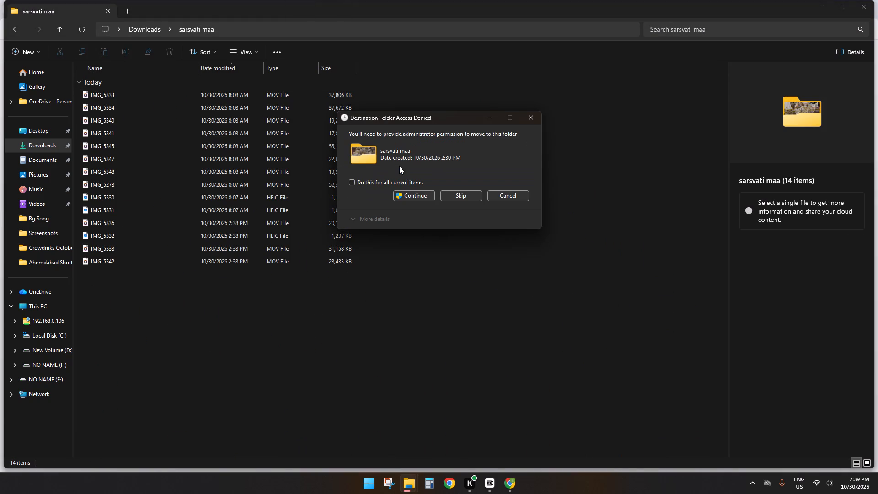
left_click(462, 192)
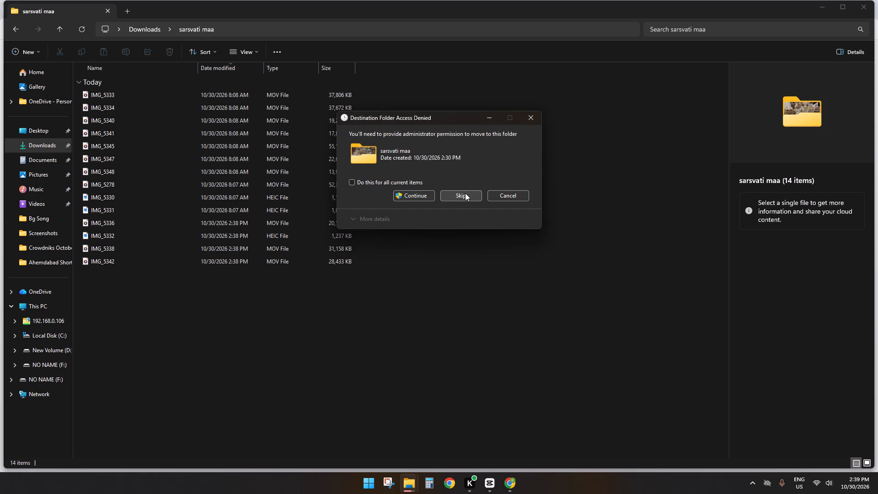
left_click(467, 196)
left_click(467, 196)
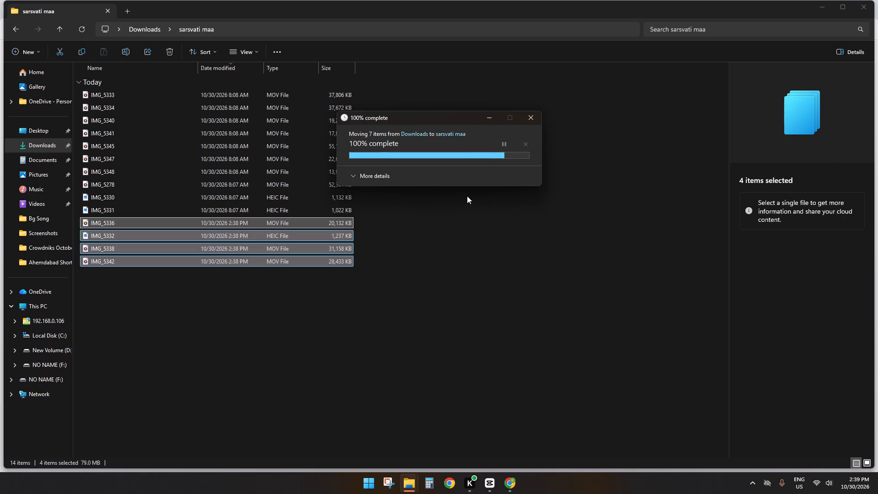
left_click(863, 10)
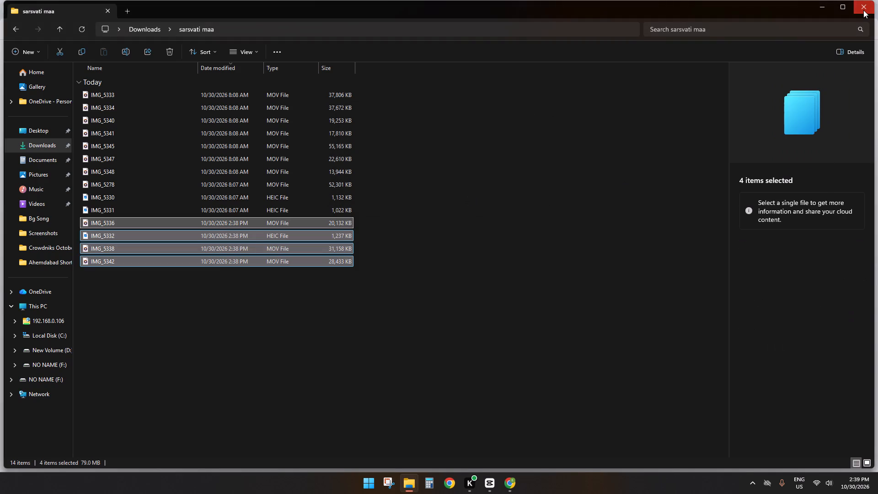
Switch to CapCut and delete the sarsvati maa folder from the project's A Bhaktipooja_ media folder.
left_click(486, 481)
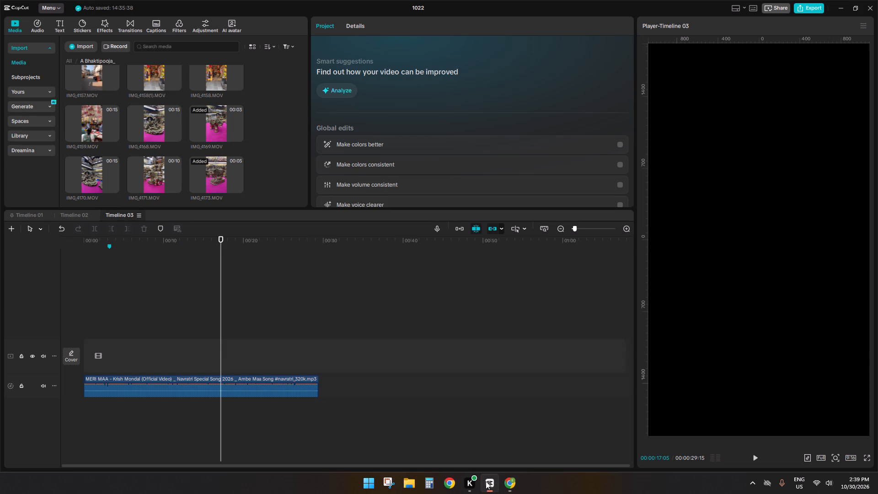
scroll(153, 113, "up", 3)
scroll(106, 147, "down", 9)
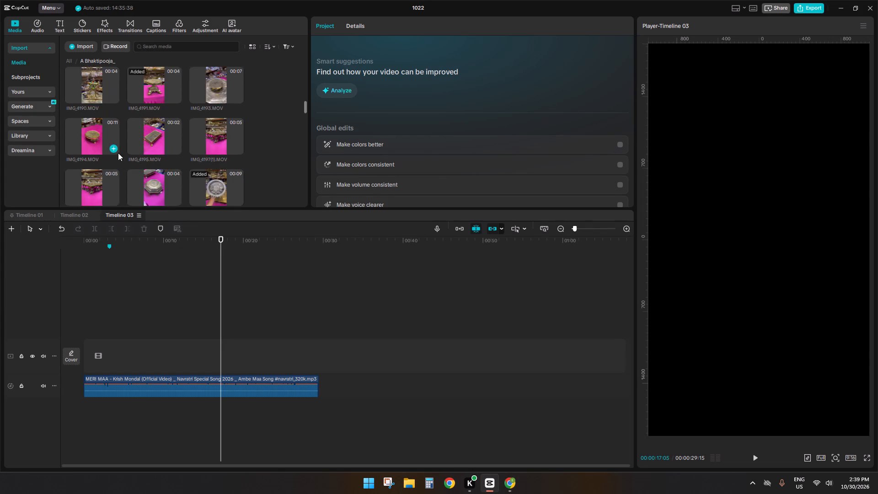
scroll(118, 153, "down", 20)
scroll(118, 153, "down", 14)
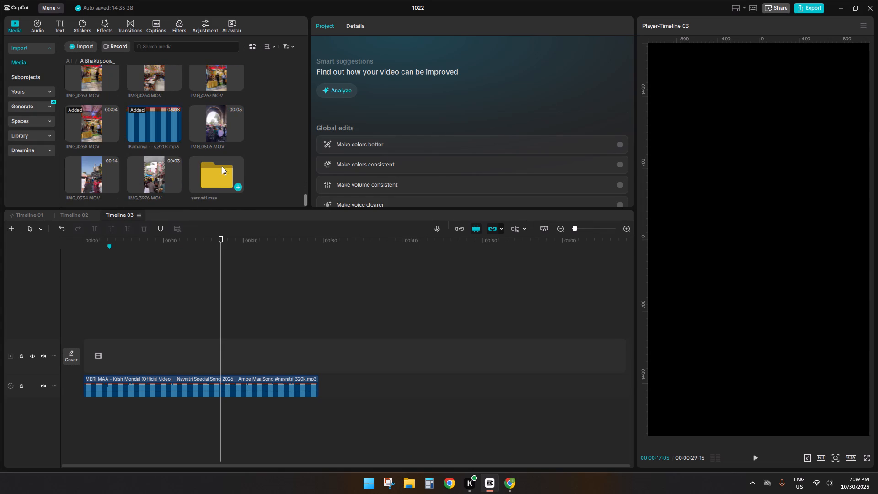
right_click(222, 166)
left_click(241, 199)
left_click(238, 194)
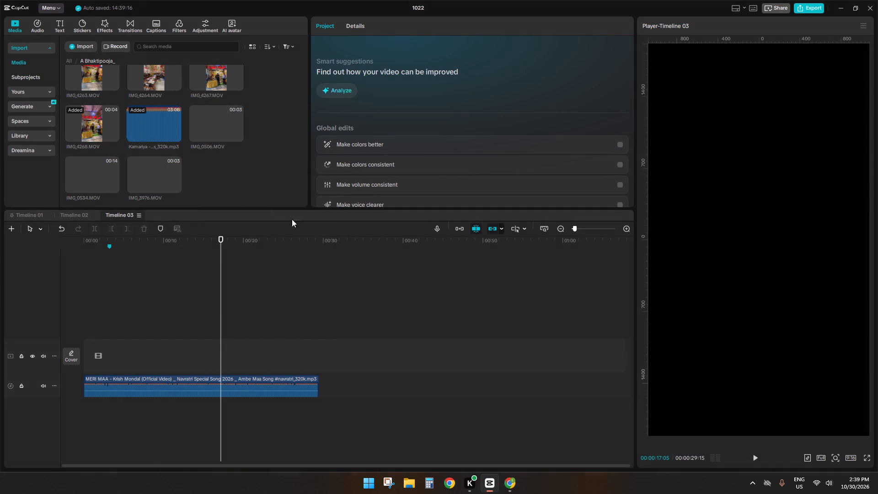
Import the updated sarsvati maa folder from Downloads into the A Bhaktipooja_ media folder.
left_click(79, 48)
left_click(90, 65)
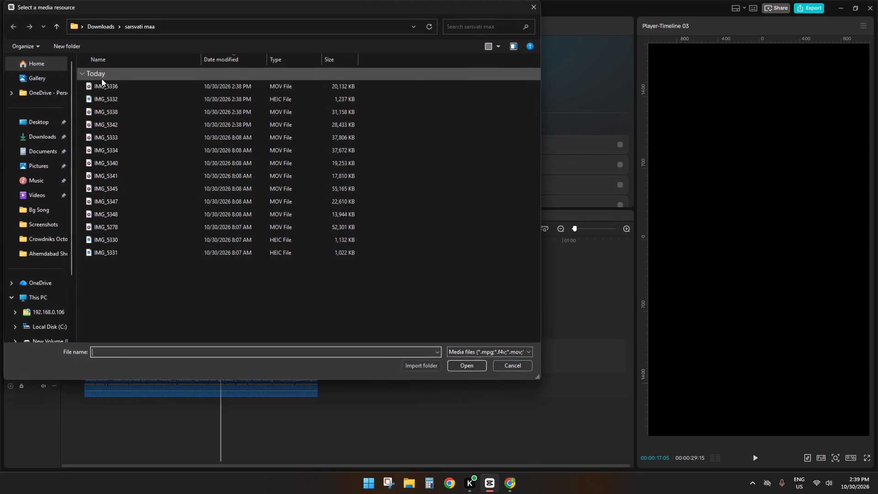
left_click(103, 25)
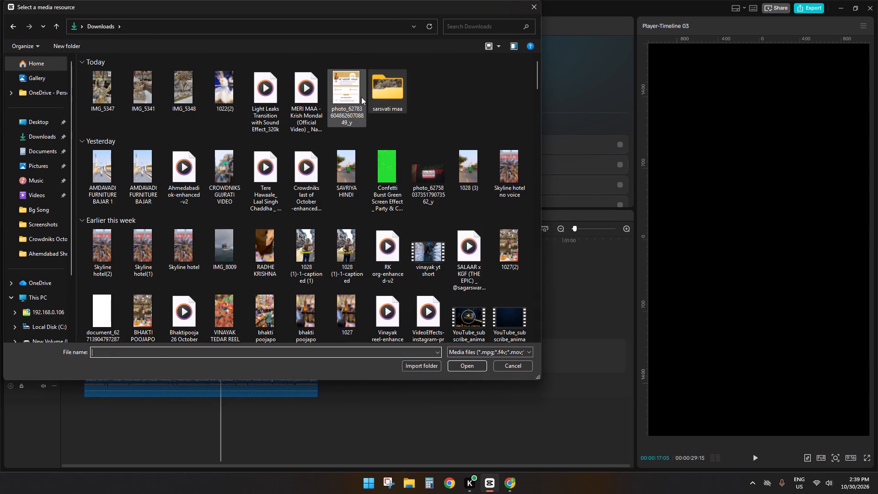
left_click(361, 97)
left_click(382, 97)
left_click(428, 364)
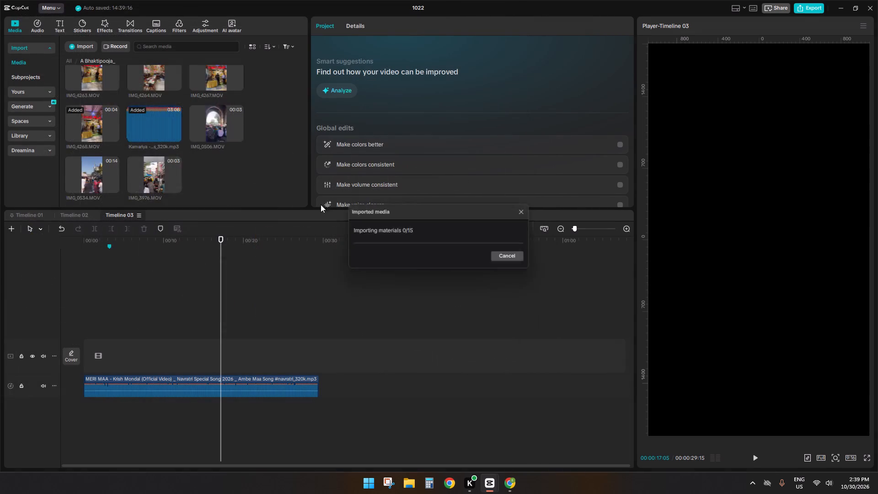
Open the imported sarsvati maa folder and preview its statue clips to choose an opening shot, returning the playhead to the timeline start.
double_click(220, 174)
scroll(215, 169, "down", 4)
left_click(147, 136)
scroll(147, 136, "down", 7)
left_click(216, 128)
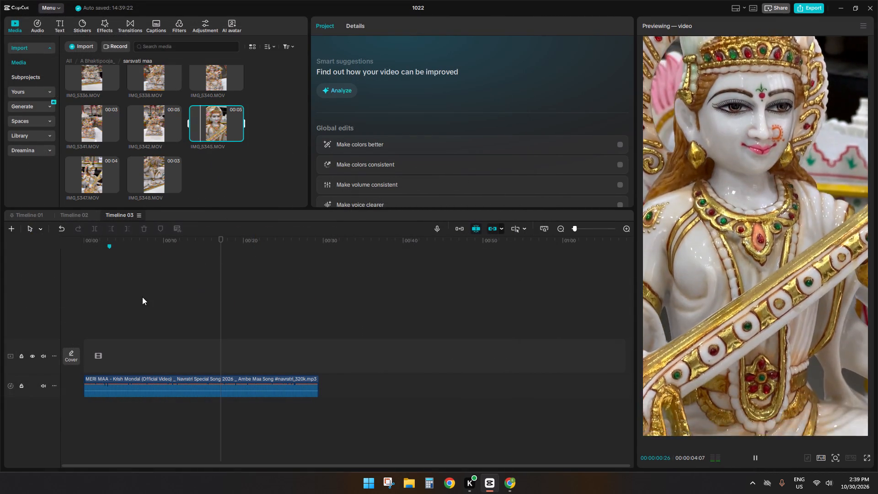
left_click(142, 297)
left_click_drag(142, 297, 0, 290)
left_click(86, 166)
left_click(139, 129)
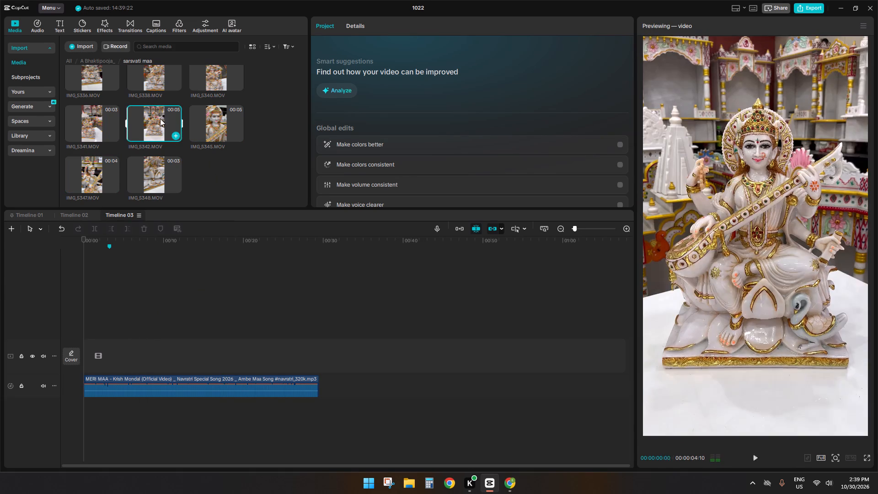
left_click(161, 82)
scroll(195, 99, "up", 2)
left_click(220, 113)
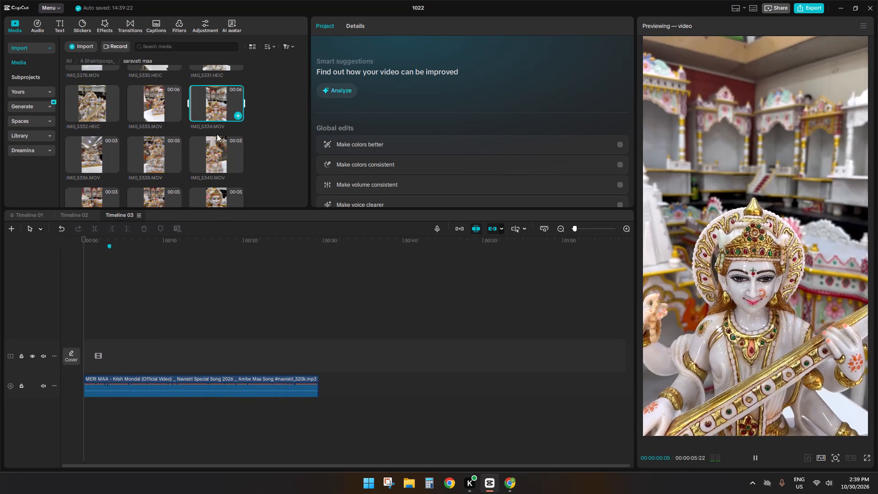
left_click(216, 161)
Place IMG_5334.MOV on the main video track at the start of Timeline 03.
left_click(215, 106)
left_click_drag(215, 106, 81, 360)
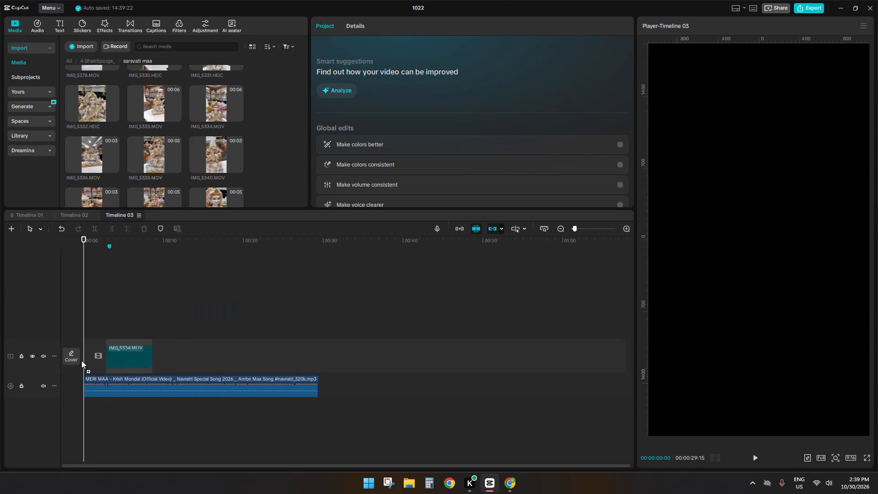
left_click_drag(81, 360, 80, 360)
Slow the IMG_5334.MOV clip to 0.8x speed.
scroll(135, 352, "up", 9, "ctrl")
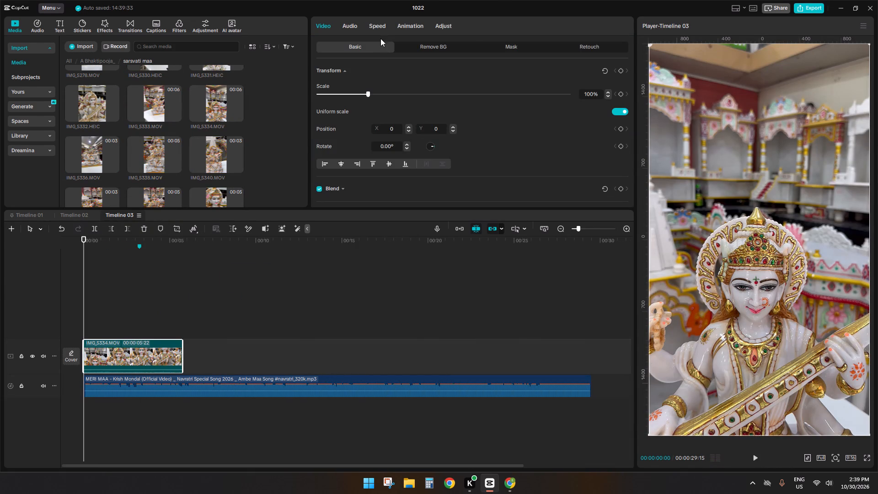
left_click(380, 32)
left_click(340, 80)
key("space")
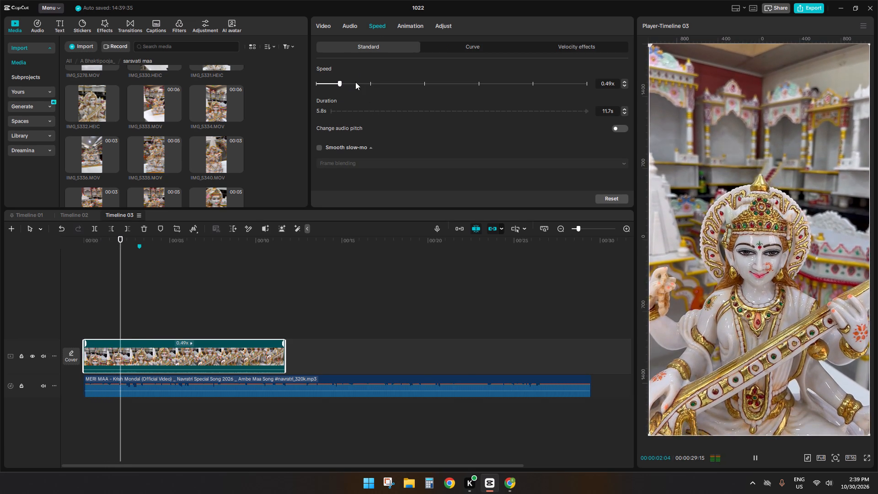
left_click(355, 82)
Trim off the beginning of IMG_5334.MOV up to the marker at 00:00:03:07 and move the remaining clip to the timeline start.
left_click(129, 270)
left_click_drag(129, 270, 138, 270)
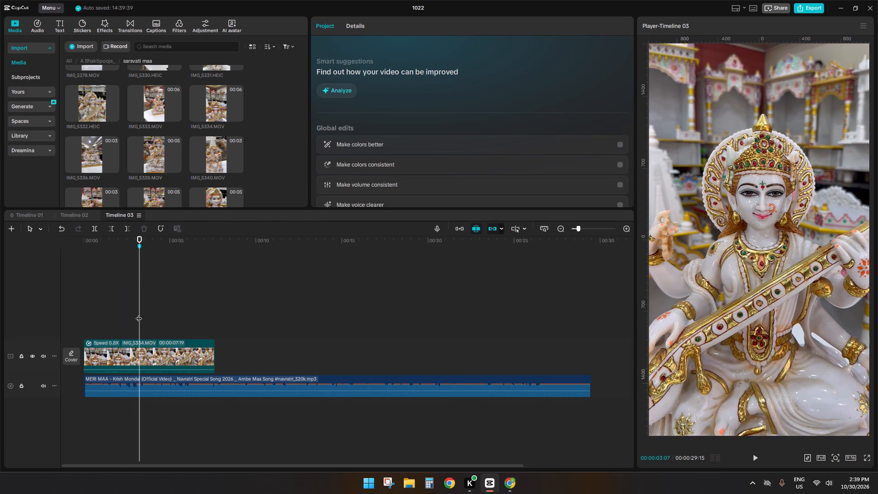
left_click(136, 358)
key("q")
left_click_drag(151, 349, 88, 347)
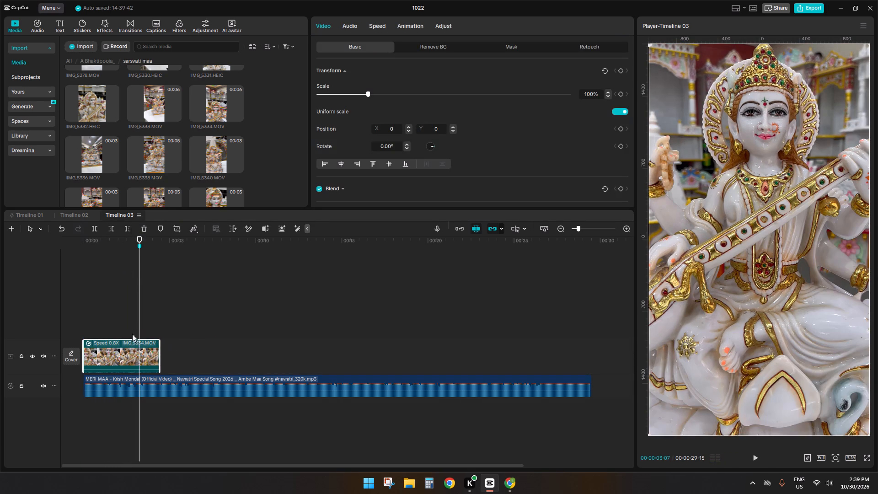
Turn on the main track magnet for the timeline.
left_click(453, 228)
left_click(123, 319)
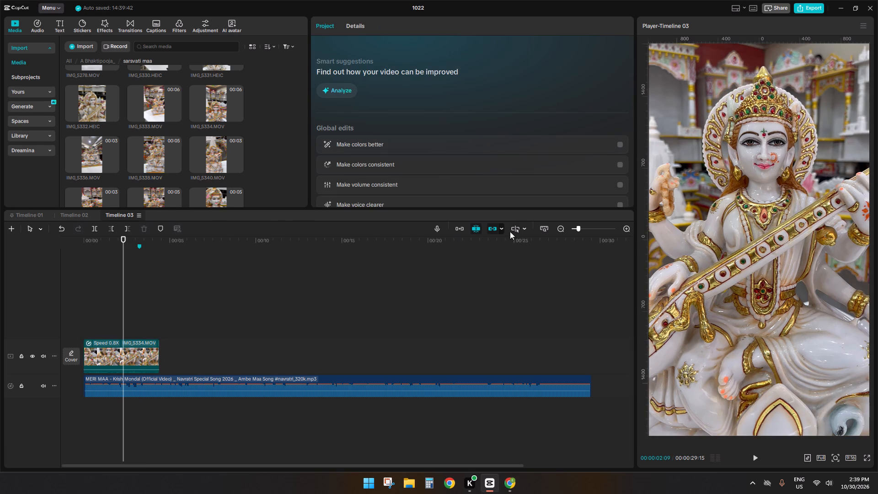
left_click(465, 229)
left_click(460, 231)
Play back the IMG_5334.MOV clip and cut off its end at about 00:00:03, just before the marker.
left_click(135, 312)
left_click_drag(135, 312, 0, 319)
key("space")
left_click(105, 355)
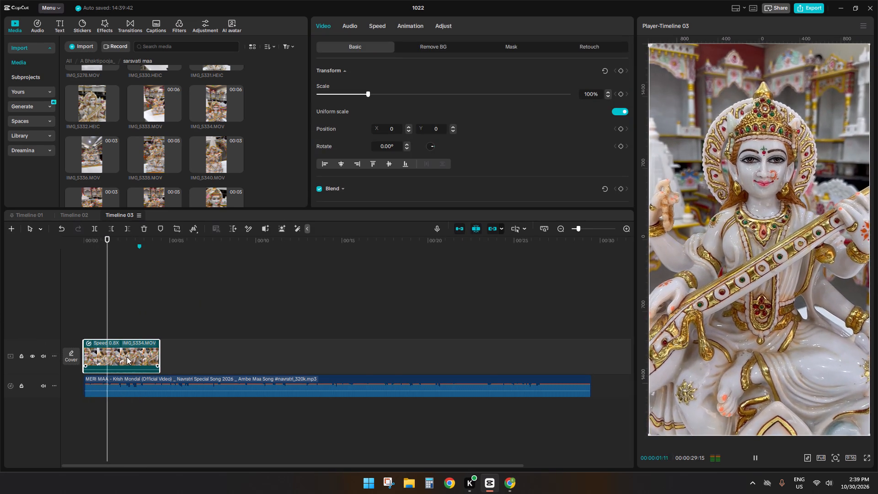
key("space")
key("space")
key("space")
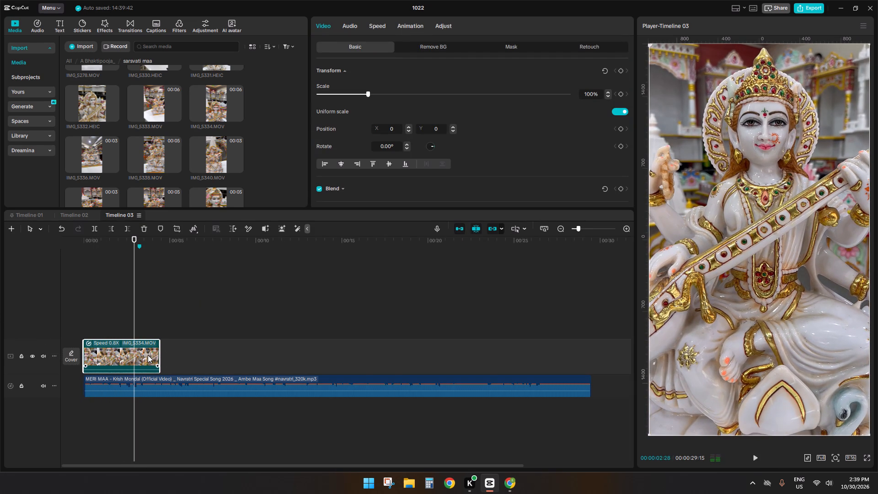
left_click(135, 326)
type("sd")
key("space")
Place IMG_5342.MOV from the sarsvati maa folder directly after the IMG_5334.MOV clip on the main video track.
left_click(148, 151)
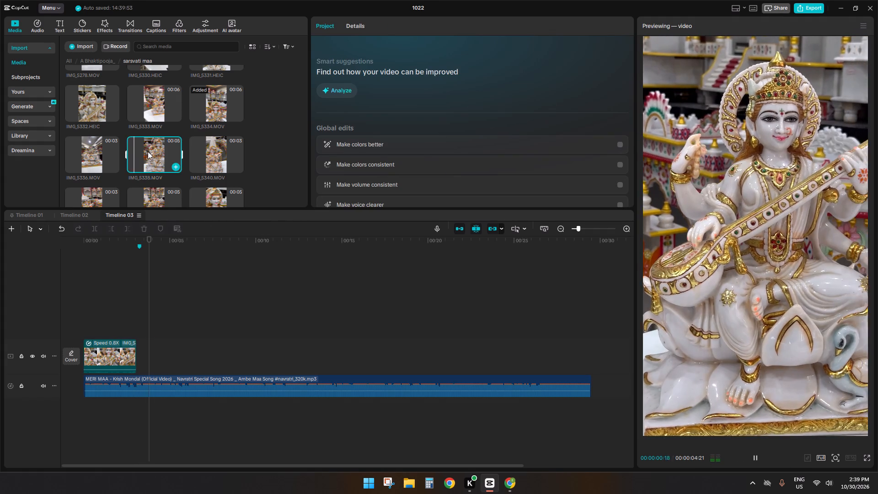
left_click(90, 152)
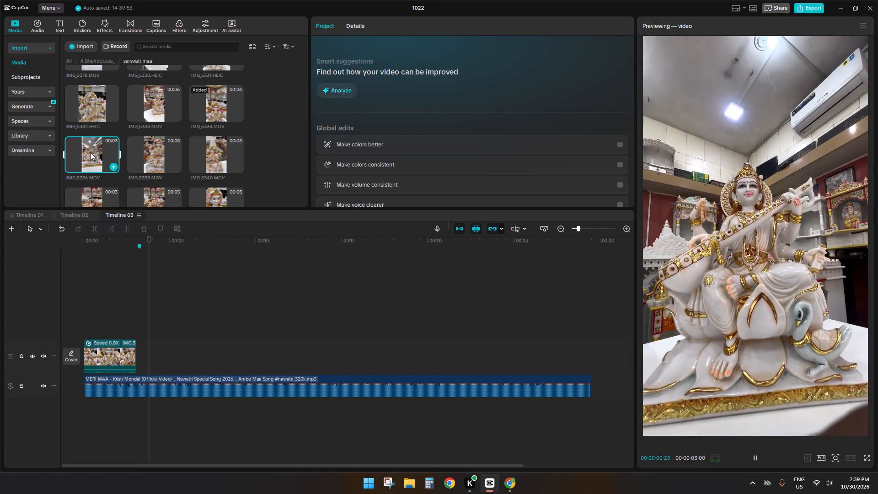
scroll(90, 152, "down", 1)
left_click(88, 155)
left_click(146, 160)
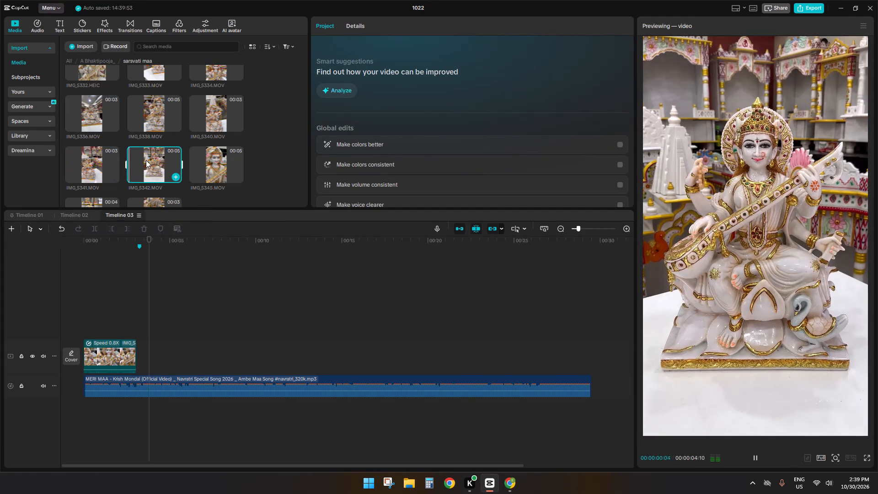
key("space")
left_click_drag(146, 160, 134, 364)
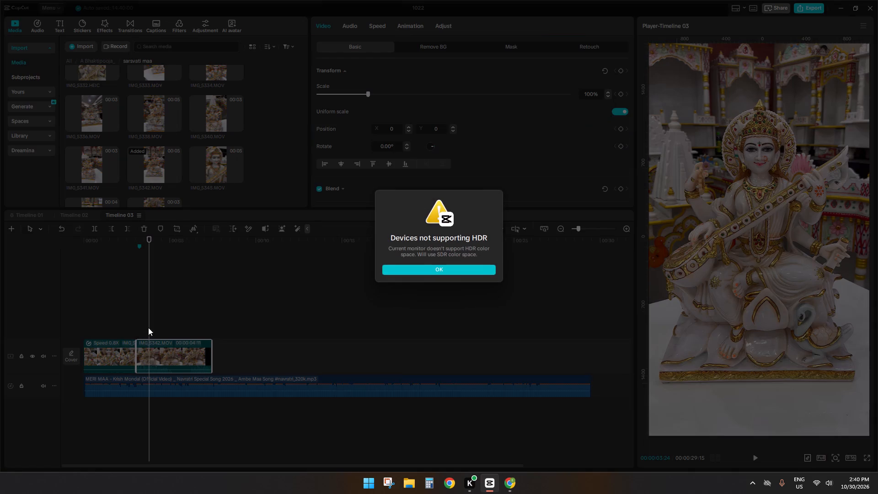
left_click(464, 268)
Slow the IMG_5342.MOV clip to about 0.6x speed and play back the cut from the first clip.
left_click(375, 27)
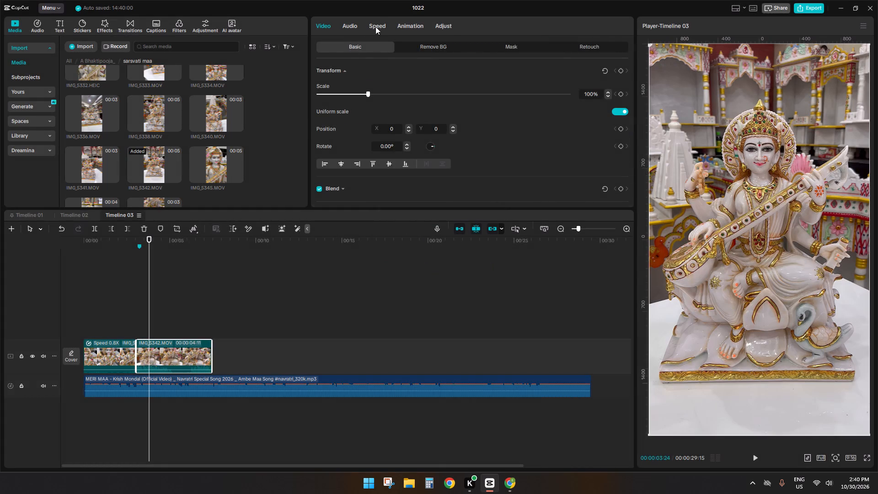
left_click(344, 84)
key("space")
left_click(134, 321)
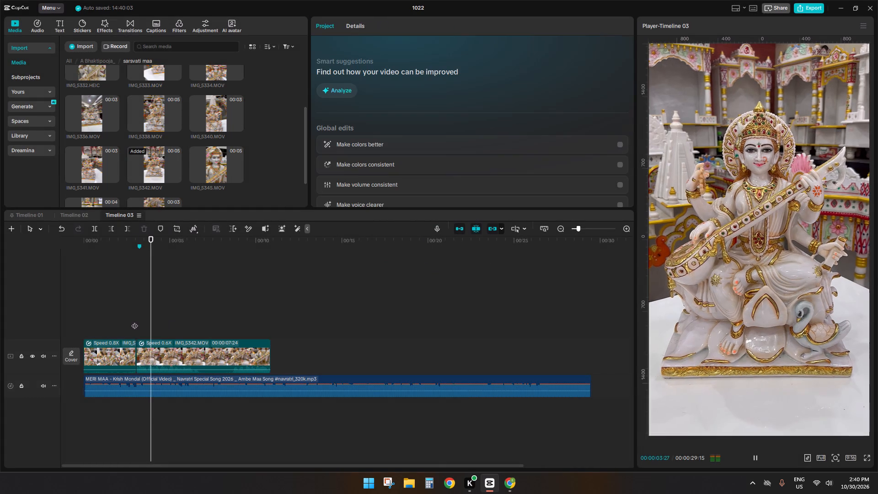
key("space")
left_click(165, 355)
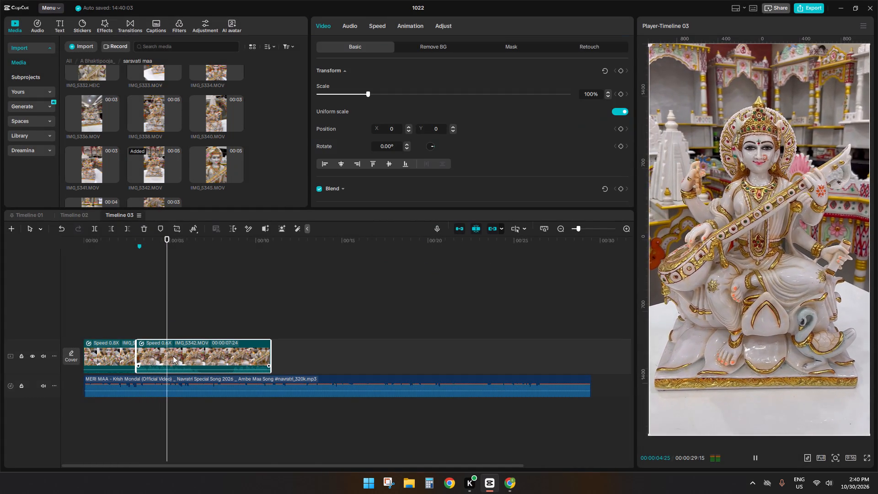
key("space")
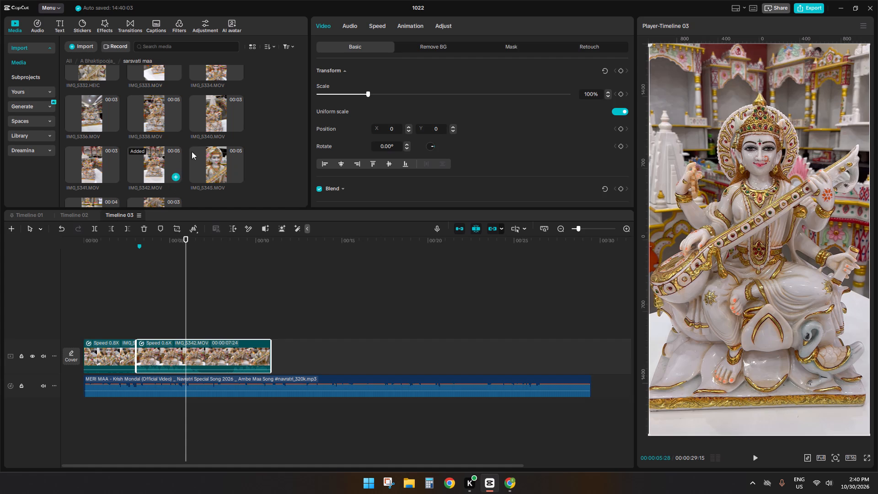
Preview IMG_5348.MOV, IMG_5347.MOV, IMG_5341.MOV and other clips in the folder as alternatives for the second shot.
left_click(208, 160)
scroll(199, 164, "down", 2)
left_click(155, 170)
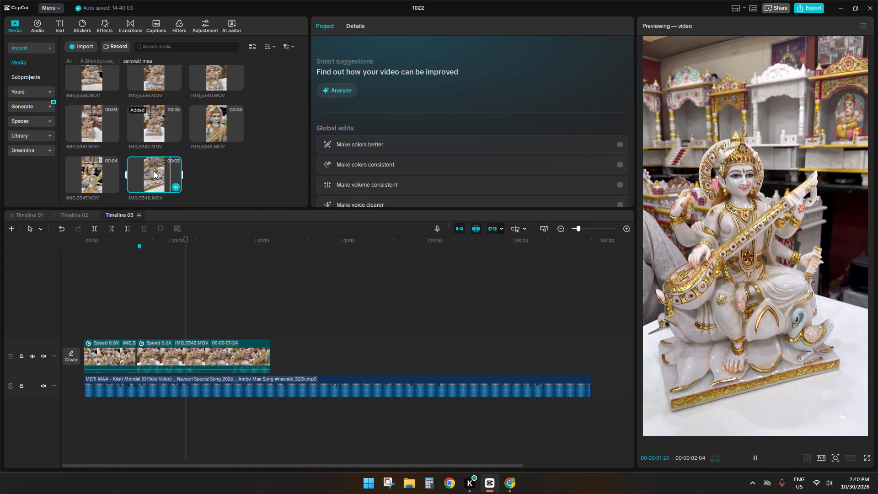
key("space")
key("space")
key("space")
left_click(96, 174)
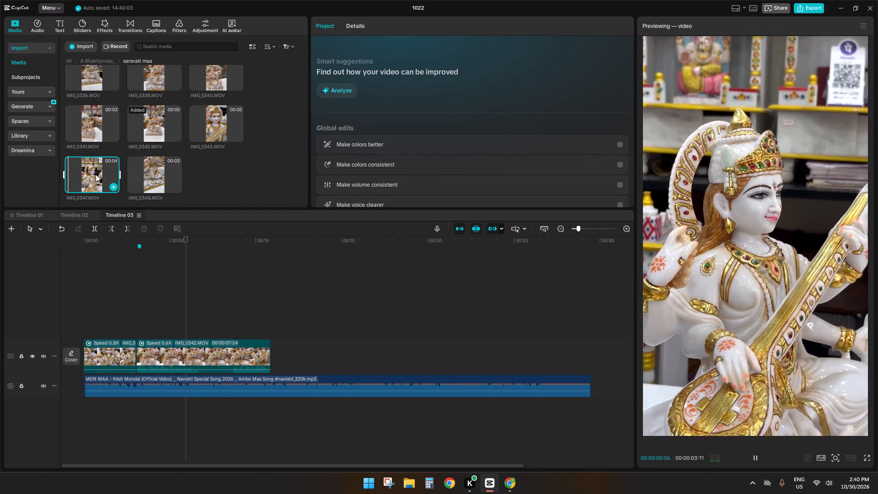
left_click(88, 124)
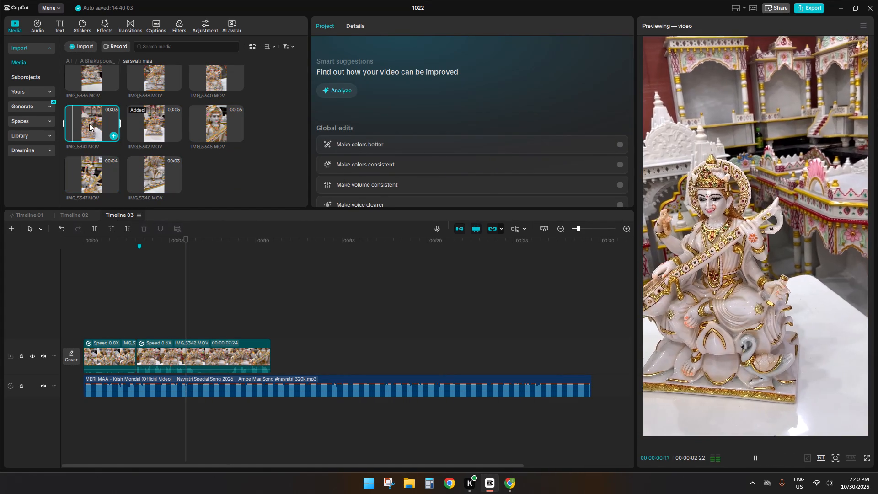
key("space")
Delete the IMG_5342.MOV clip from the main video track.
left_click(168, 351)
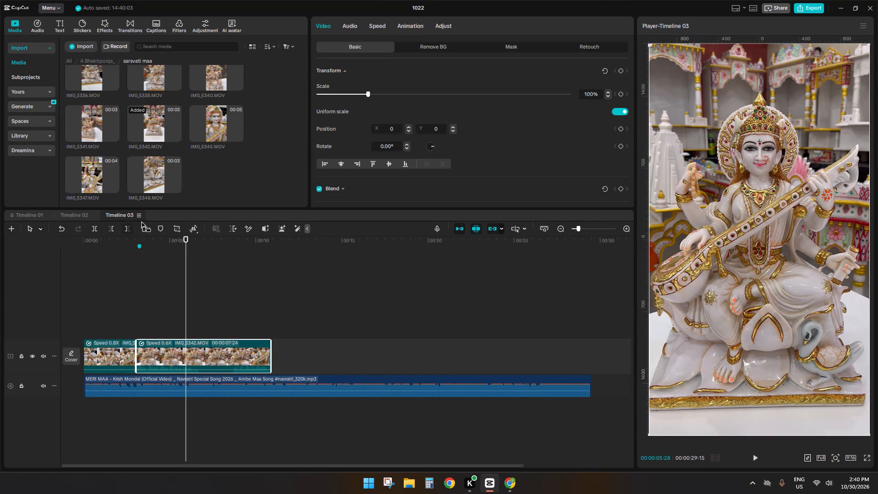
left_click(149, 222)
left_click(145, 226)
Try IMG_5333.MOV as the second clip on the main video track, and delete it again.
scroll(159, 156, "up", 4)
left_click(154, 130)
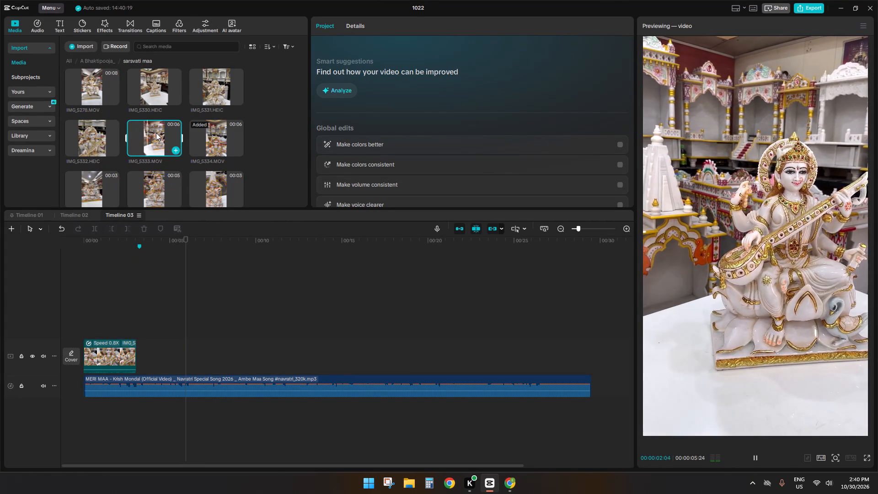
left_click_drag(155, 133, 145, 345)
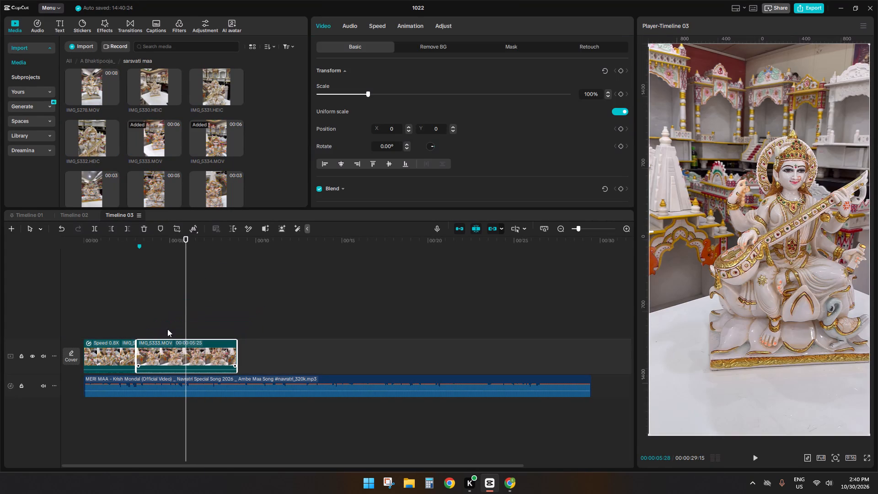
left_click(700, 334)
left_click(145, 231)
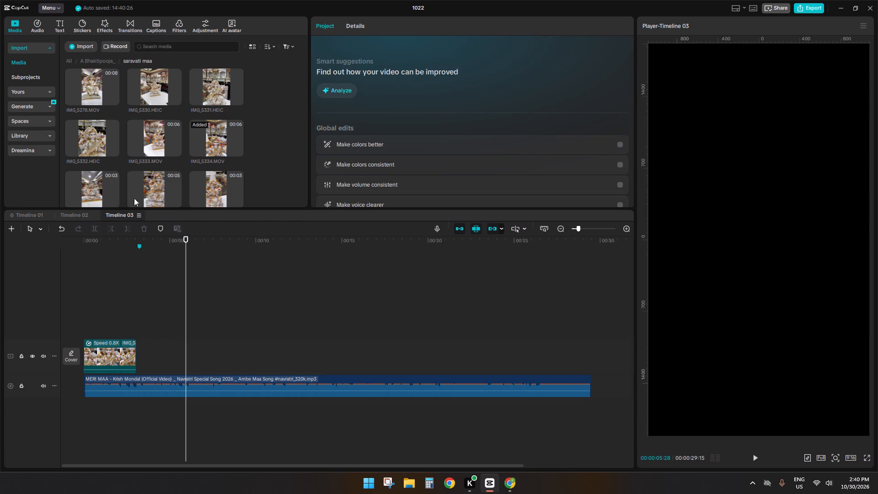
Preview the photos and clips throughout the sarsvati maa folder to choose the second shot.
left_click(101, 145)
left_click(93, 140)
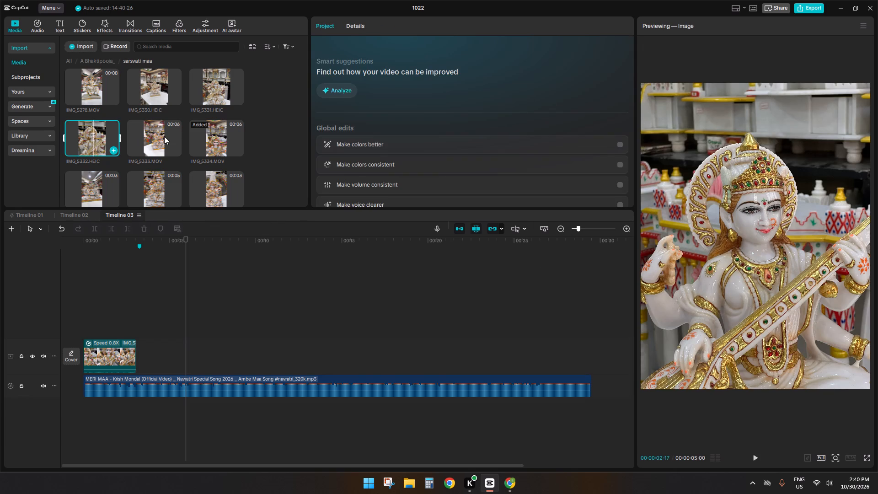
left_click(209, 136)
left_click(219, 95)
scroll(219, 107, "up", 1)
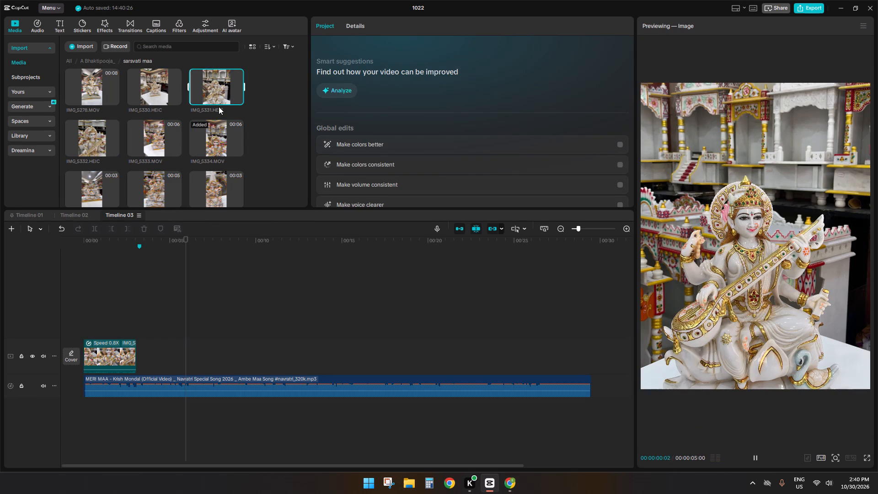
scroll(219, 107, "up", 1)
left_click(162, 99)
left_click(86, 90)
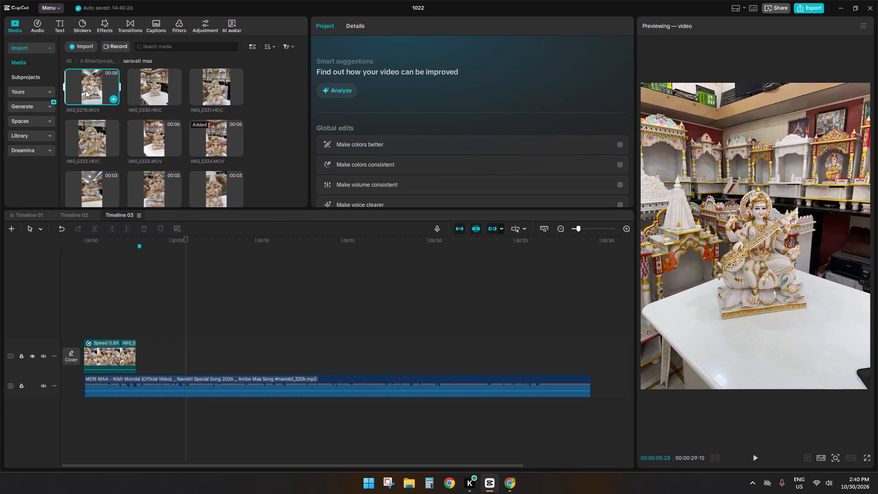
scroll(174, 162, "down", 3)
left_click(146, 161)
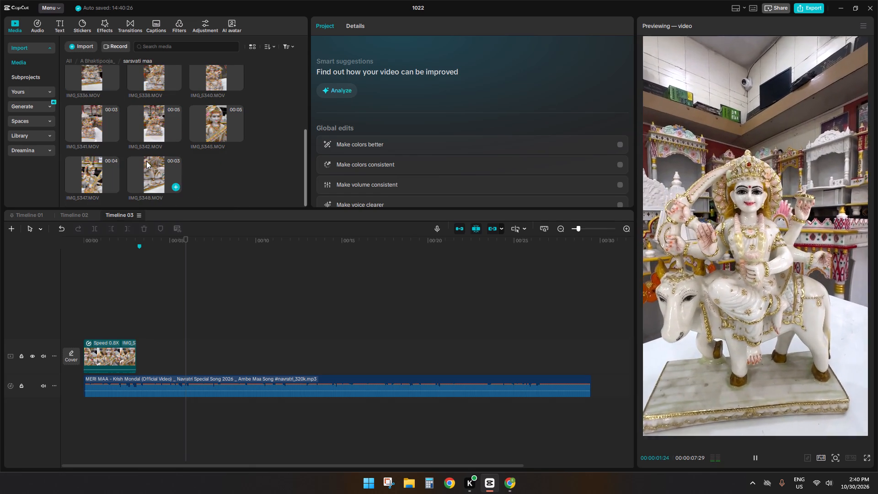
left_click(148, 126)
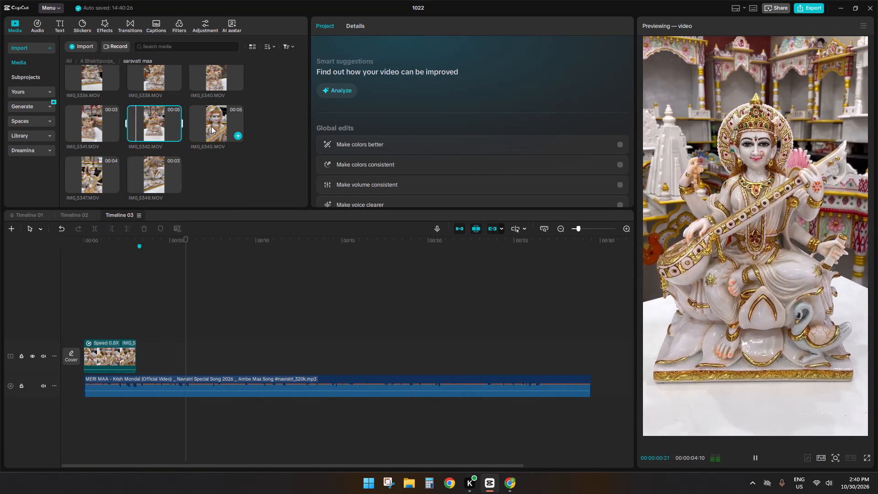
left_click(211, 126)
left_click(215, 82)
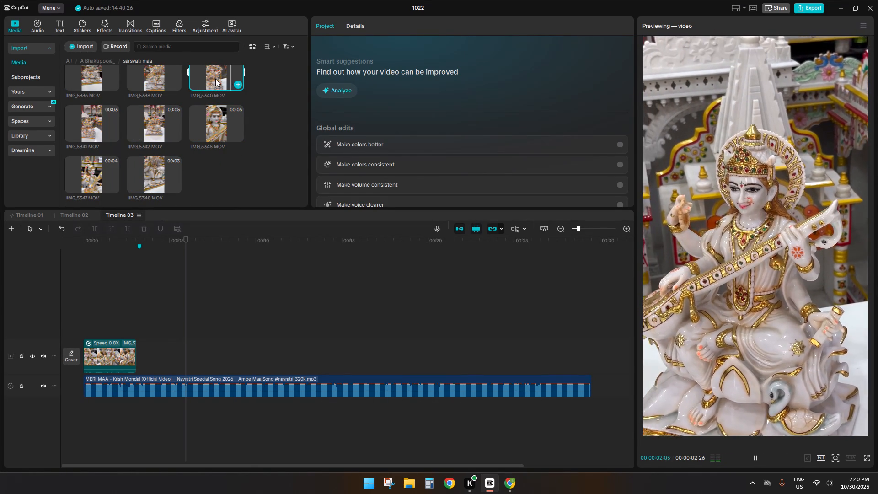
left_click(161, 81)
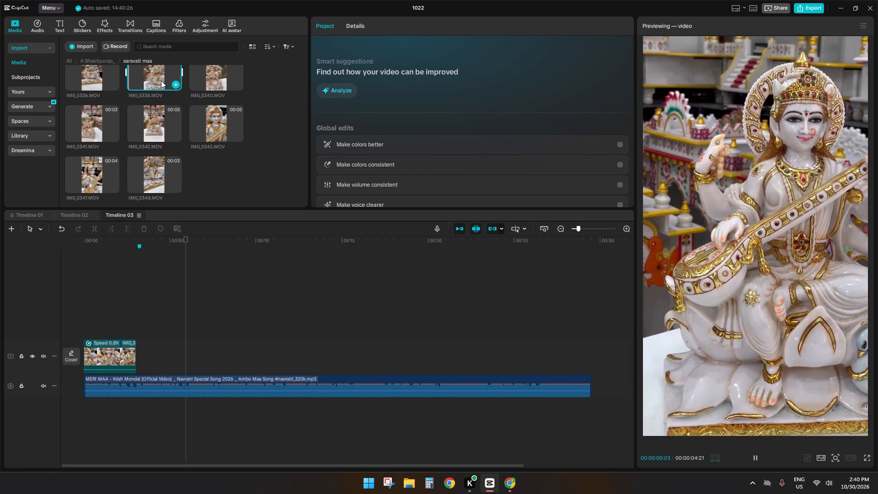
scroll(157, 135, "up", 2)
left_click(154, 111)
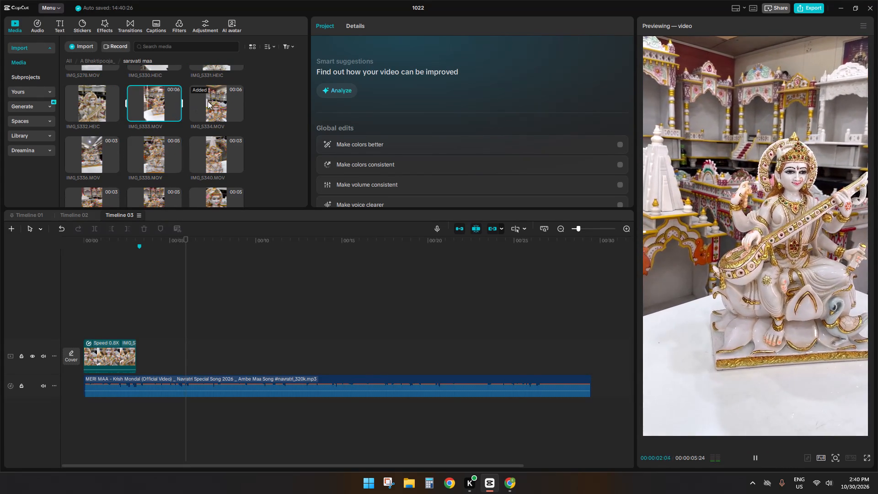
Place IMG_5336.MOV directly after the IMG_5334.MOV clip on the main video track.
left_click(95, 157)
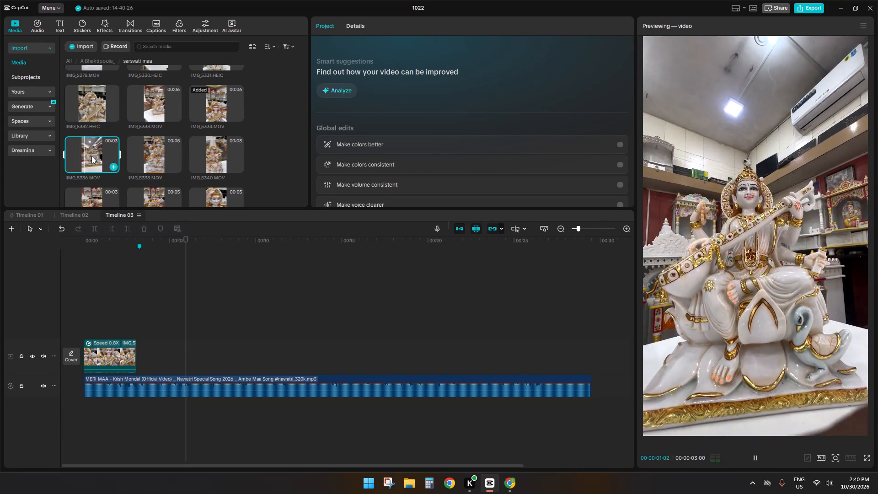
key("space")
left_click_drag(91, 156, 139, 365)
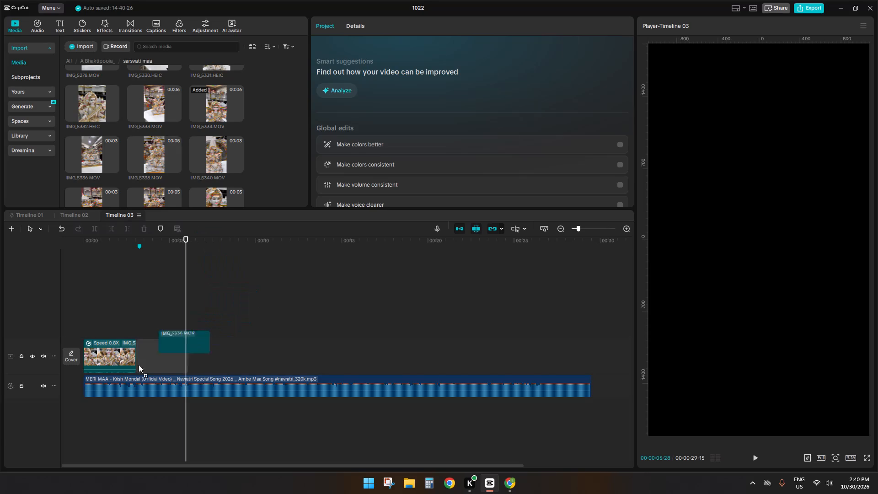
left_click_drag(139, 365, 137, 366)
Slow the IMG_5336.MOV clip to 0.59x speed.
left_click(155, 315)
left_click(155, 343)
left_click(370, 24)
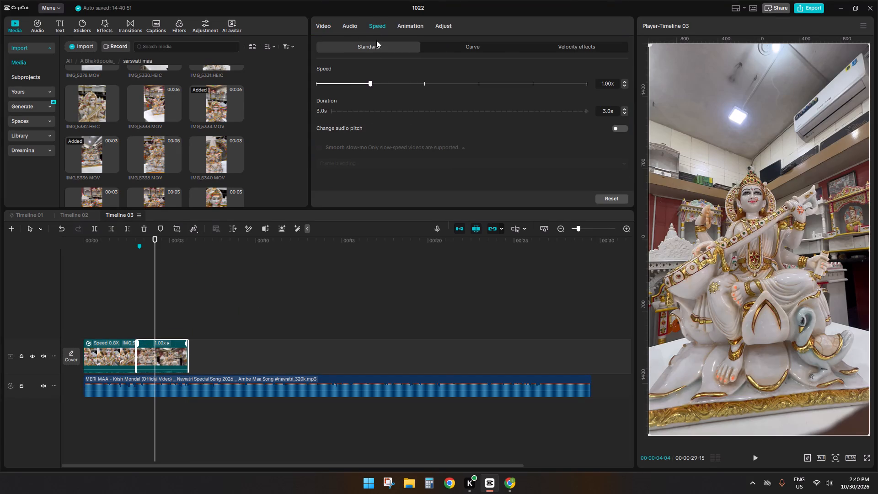
left_click(348, 78)
left_click(346, 82)
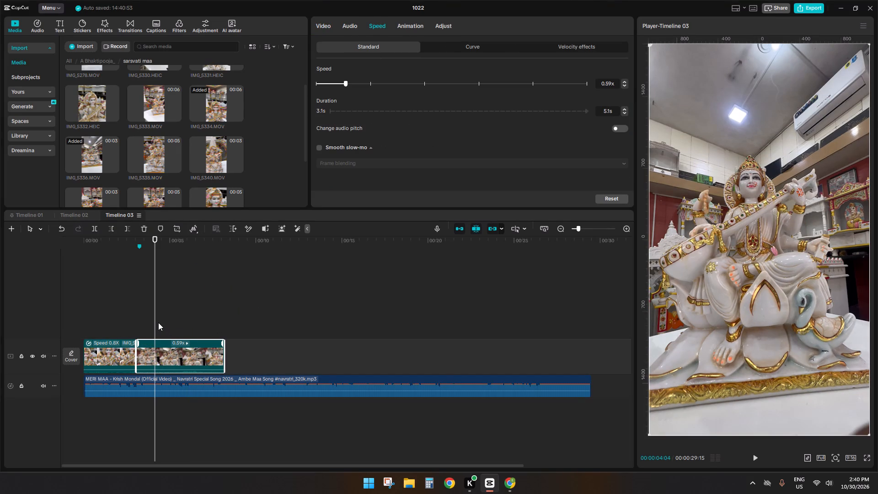
Trim off the beginning of the IMG_5336.MOV clip up to just past 00:00:05, keeping it against the first clip.
left_click_drag(158, 322, 166, 322)
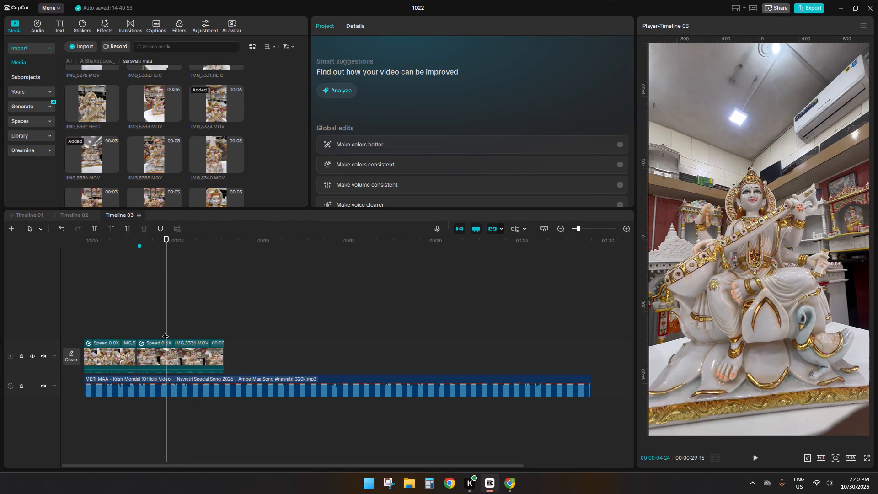
left_click_drag(165, 332, 176, 331)
left_click(177, 355)
key("q")
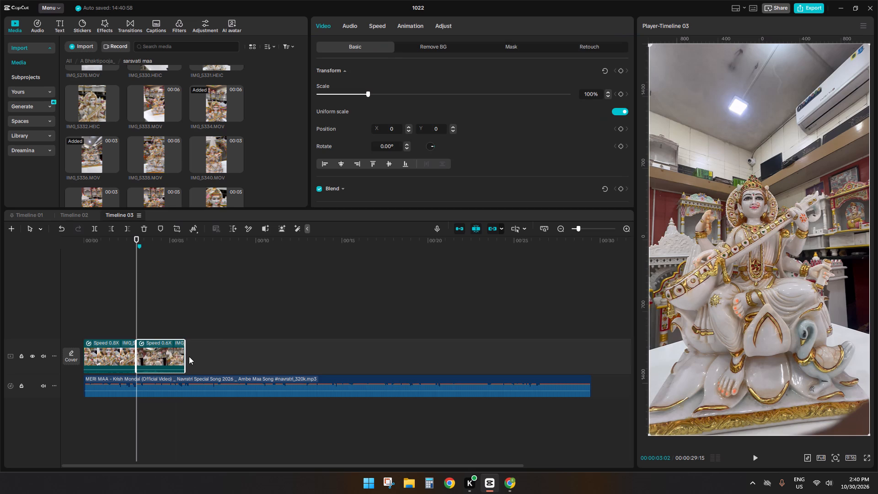
Enlarge the IMG_5336.MOV clip to 120% scale and play it back.
left_click(650, 437)
left_click_drag(650, 435, 599, 481)
key("space")
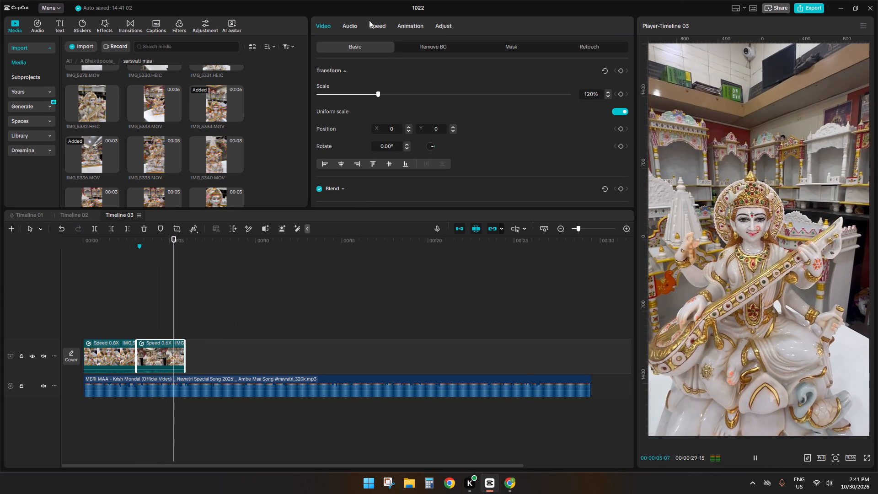
key("space")
Slow the IMG_5336.MOV clip to 0.51x speed and play it back from near the marker.
left_click(371, 23)
left_click(341, 84)
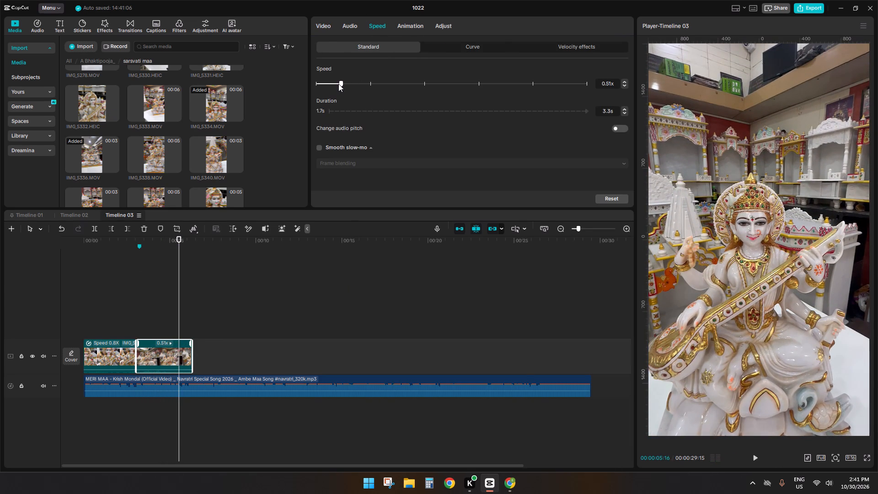
left_click(138, 329)
key("space")
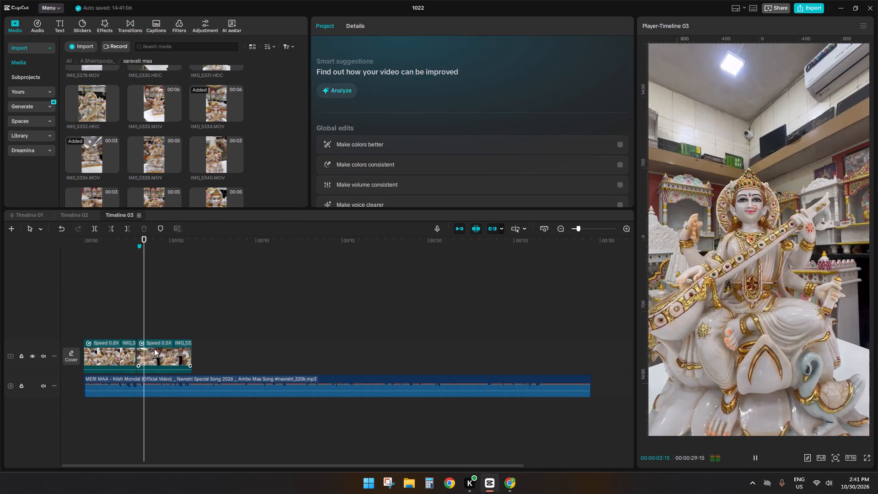
Cut off and delete the end of the IMG_5336.MOV clip from just before 00:00:06 while playing it back.
left_click(166, 354)
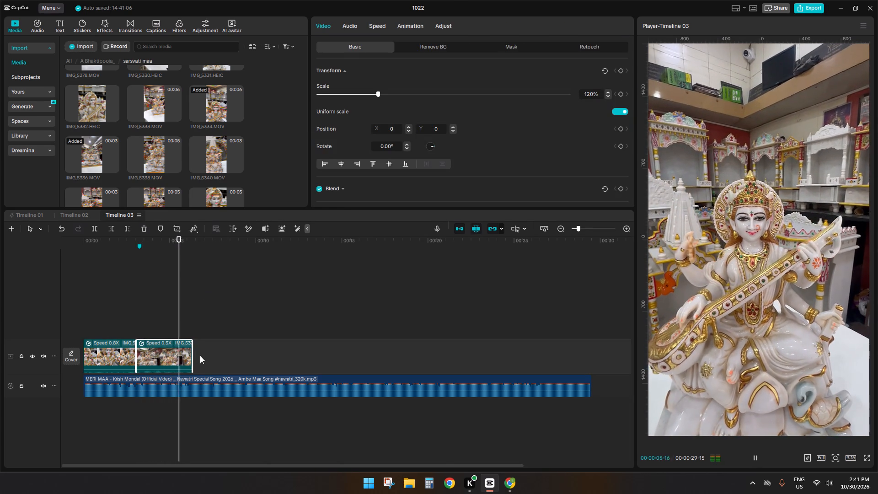
key("space")
type("sd")
key("space")
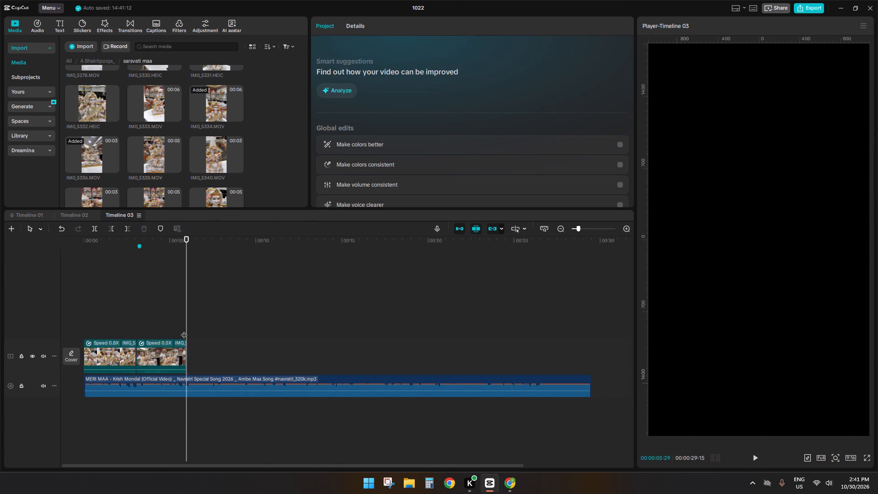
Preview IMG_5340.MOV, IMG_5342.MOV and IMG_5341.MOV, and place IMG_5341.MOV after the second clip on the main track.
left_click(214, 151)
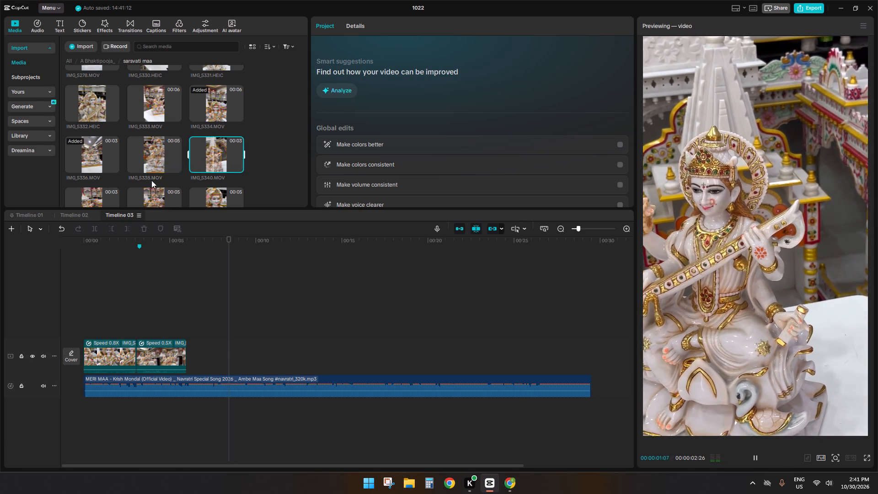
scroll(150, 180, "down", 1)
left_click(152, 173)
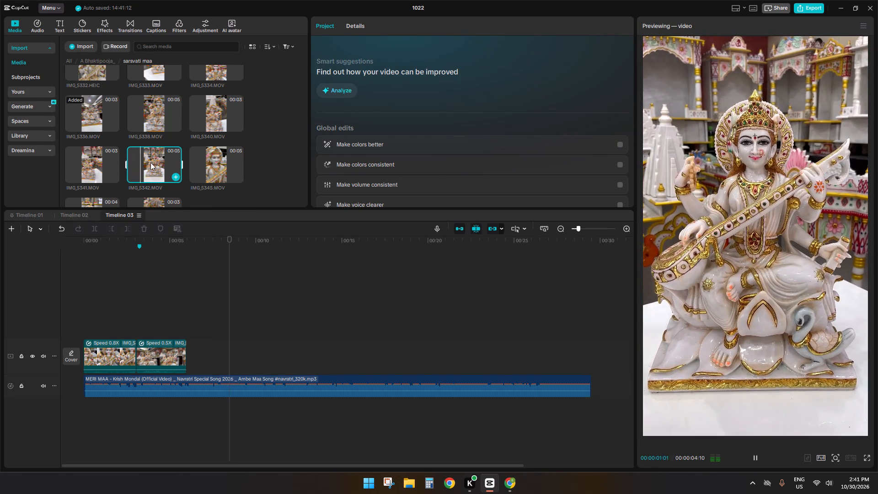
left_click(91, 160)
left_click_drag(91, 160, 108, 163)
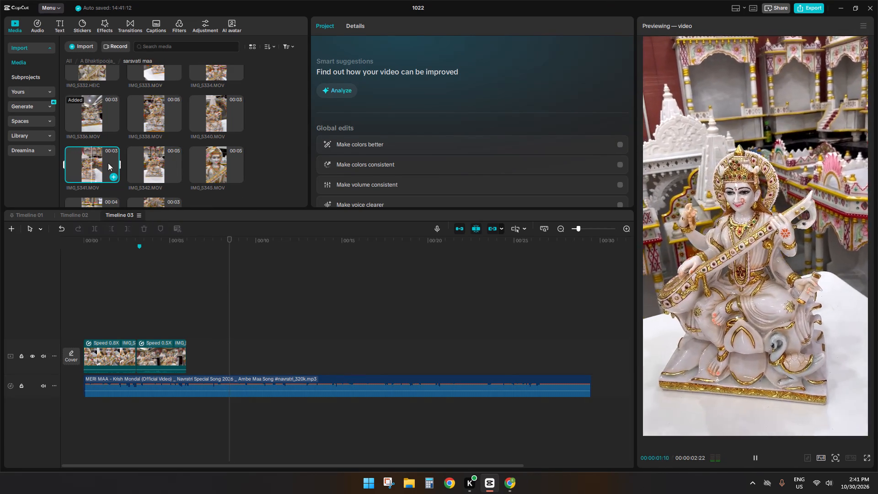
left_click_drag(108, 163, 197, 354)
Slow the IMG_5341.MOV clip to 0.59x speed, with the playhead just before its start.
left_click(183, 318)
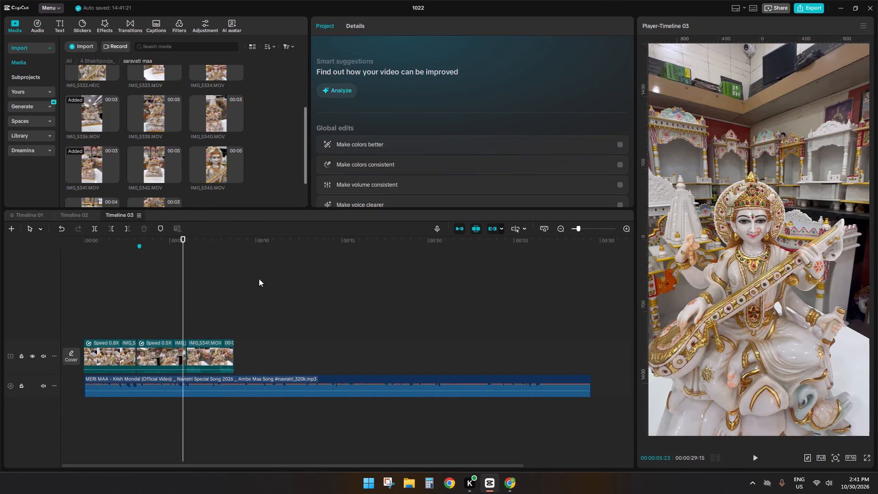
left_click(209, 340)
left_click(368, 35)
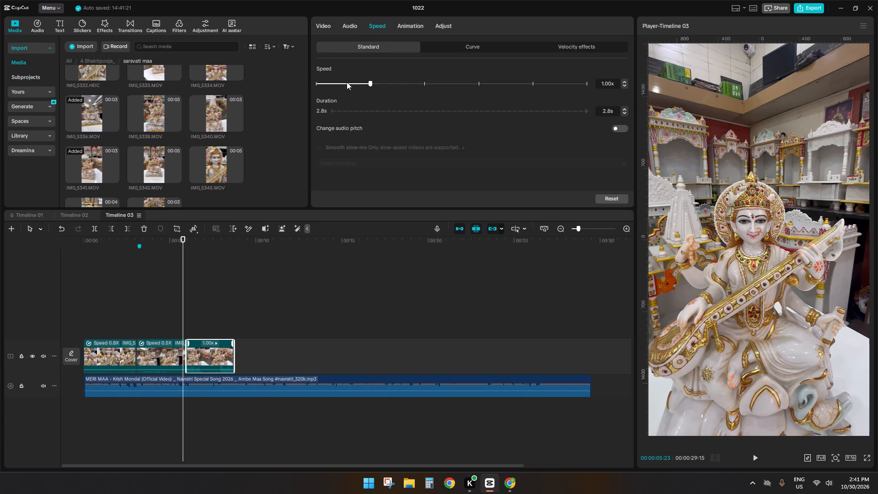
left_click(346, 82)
Mute the main video track.
left_click(45, 355)
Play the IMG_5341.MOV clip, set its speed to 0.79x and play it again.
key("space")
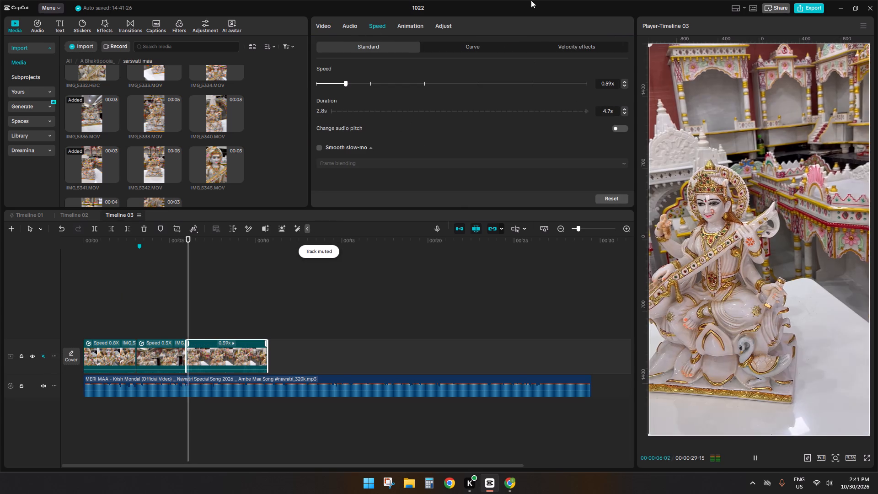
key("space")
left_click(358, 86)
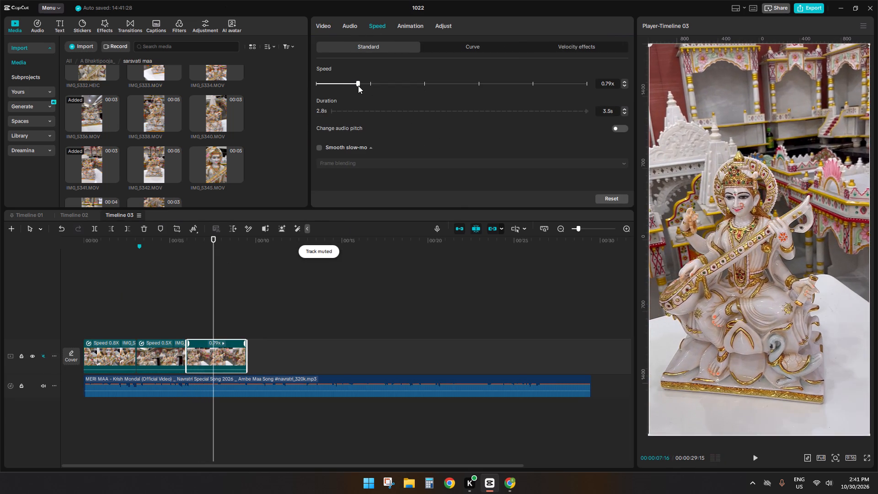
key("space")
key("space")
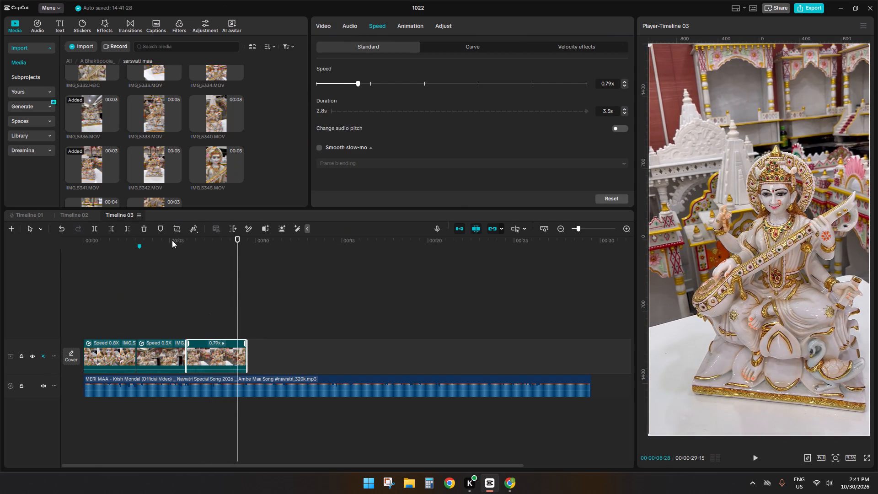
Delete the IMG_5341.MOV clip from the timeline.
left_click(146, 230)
Preview IMG_5345.MOV and IMG_5347.MOV, and place IMG_5347.MOV directly after the second clip on the main track.
left_click(211, 170)
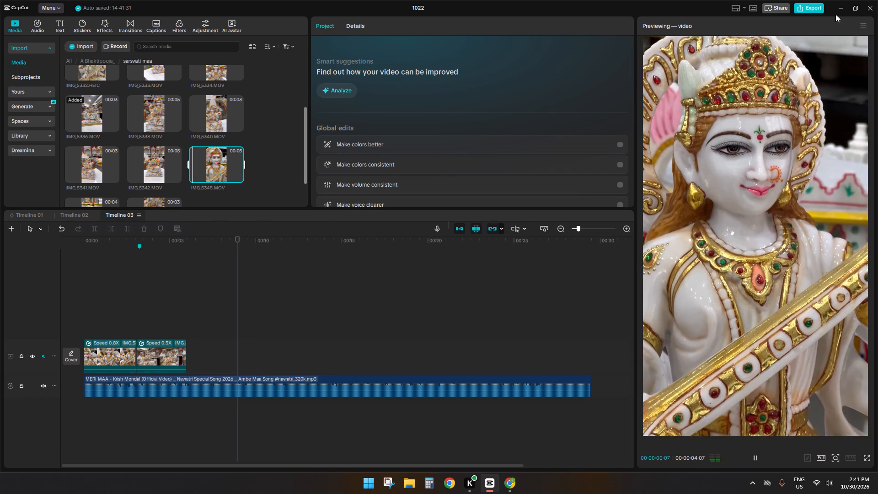
scroll(140, 129, "down", 3)
left_click(92, 168)
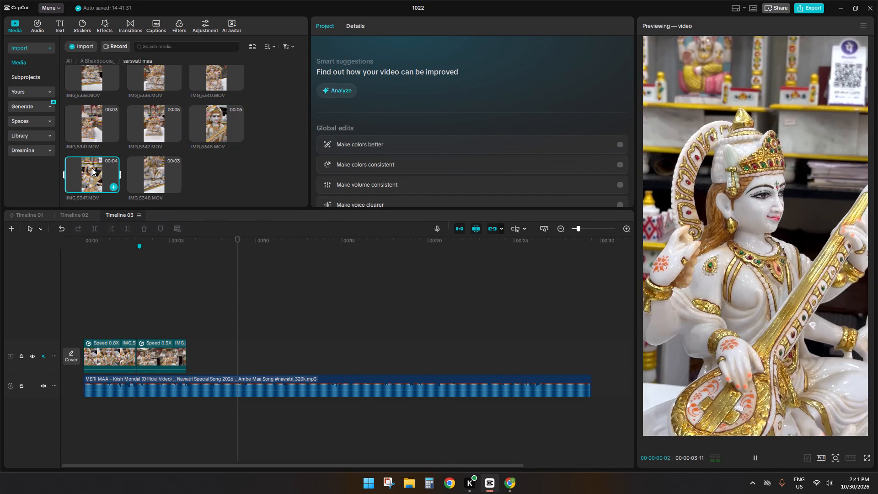
left_click_drag(92, 168, 193, 352)
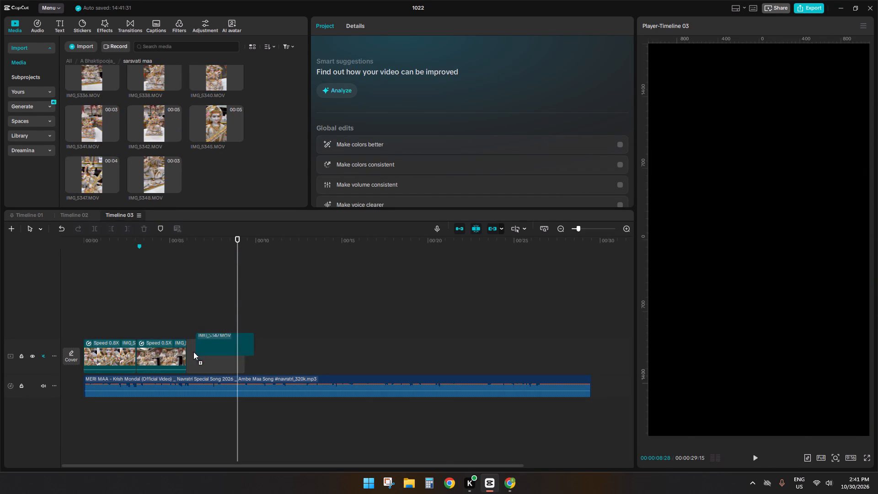
left_click_drag(193, 352, 193, 352)
Slow the IMG_5347.MOV clip to 0.71x speed.
left_click(379, 27)
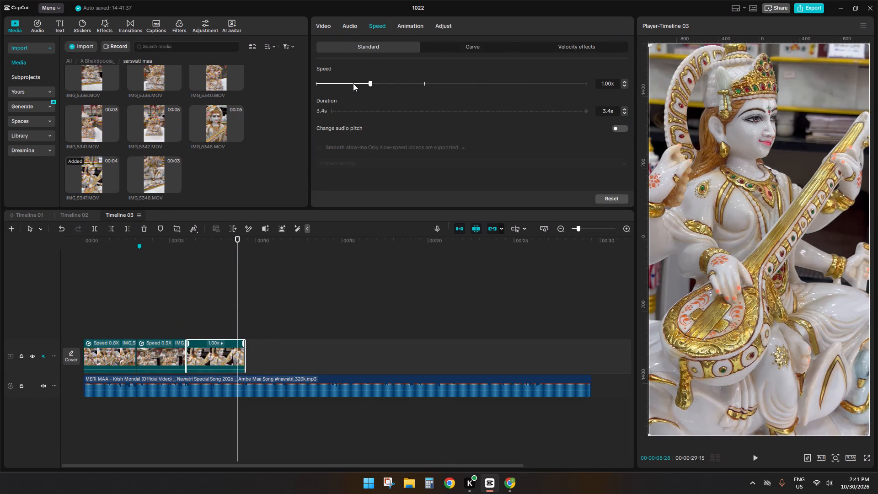
left_click(353, 83)
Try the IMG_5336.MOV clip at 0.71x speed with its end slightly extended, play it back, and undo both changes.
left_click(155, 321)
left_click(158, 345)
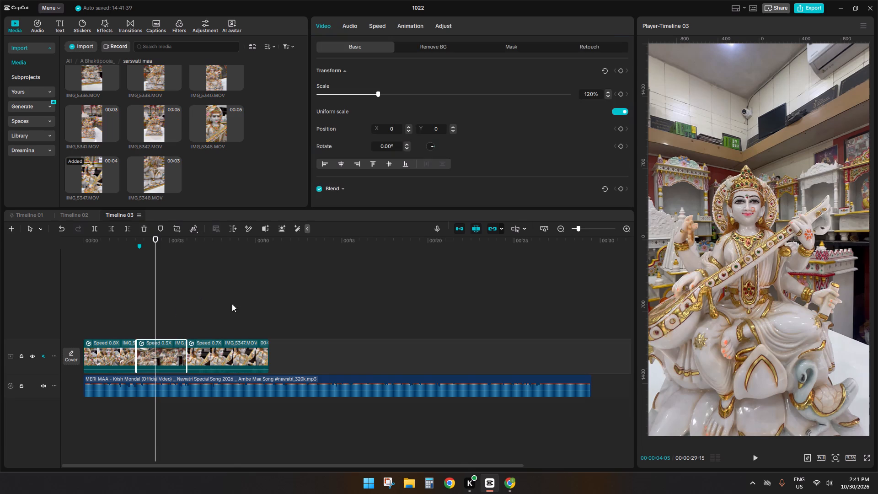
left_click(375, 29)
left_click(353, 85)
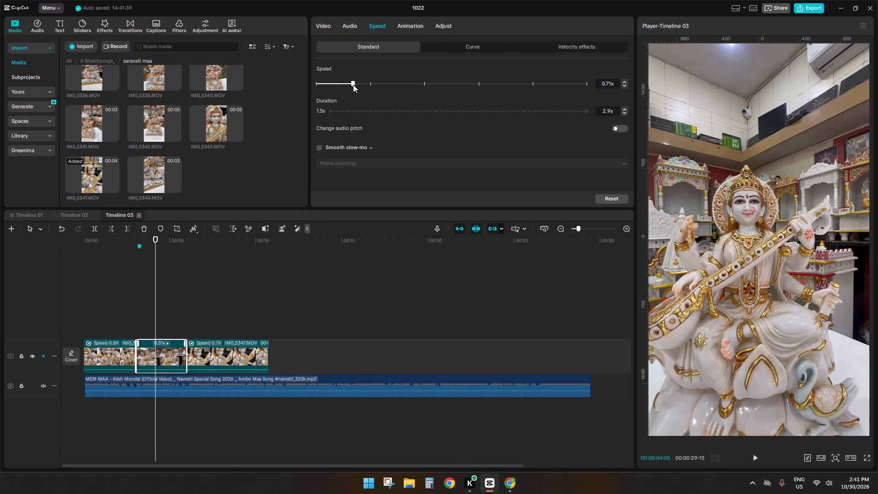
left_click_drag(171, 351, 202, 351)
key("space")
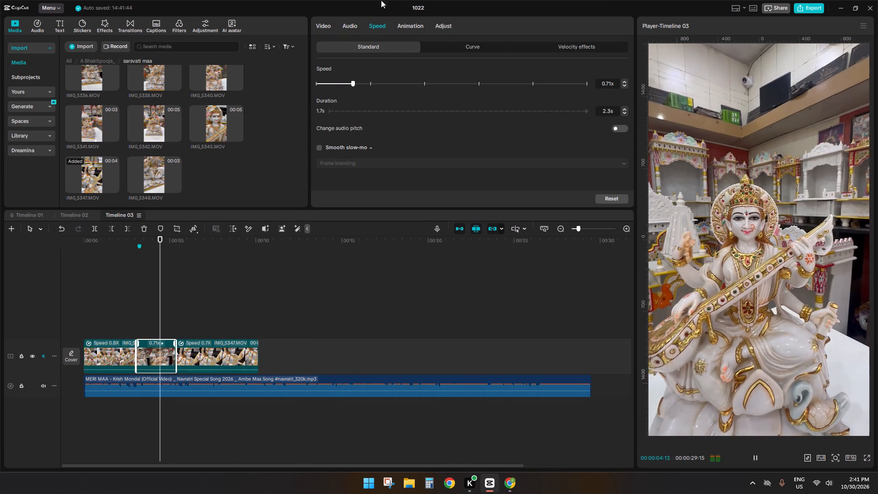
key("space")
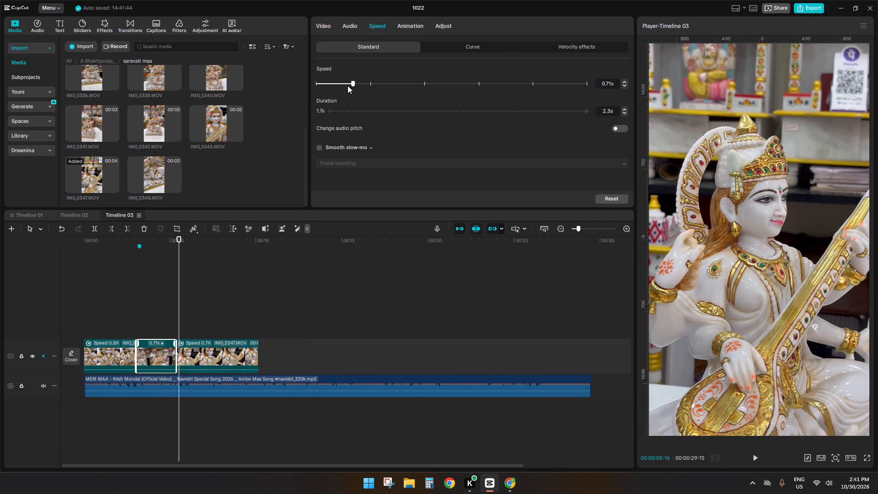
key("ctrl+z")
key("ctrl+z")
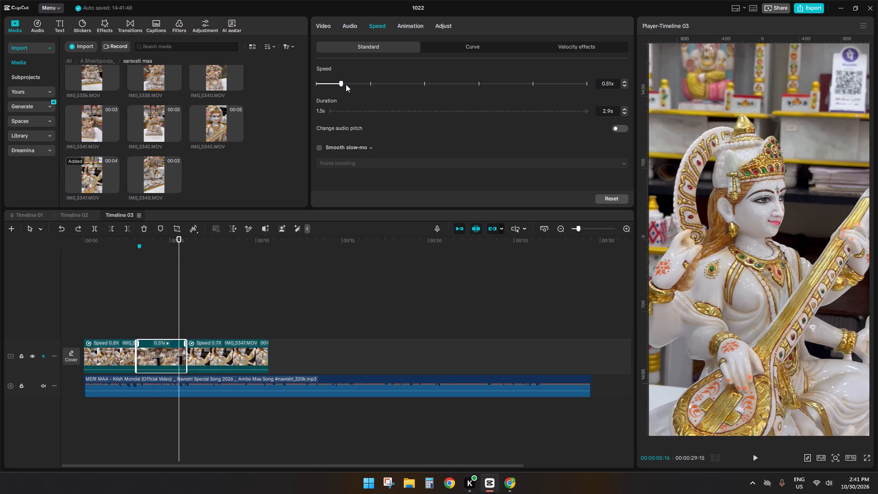
Play through the IMG_5347.MOV clip and trim about 1.6 seconds off its beginning, keeping it against the second clip.
key("space")
left_click(230, 359)
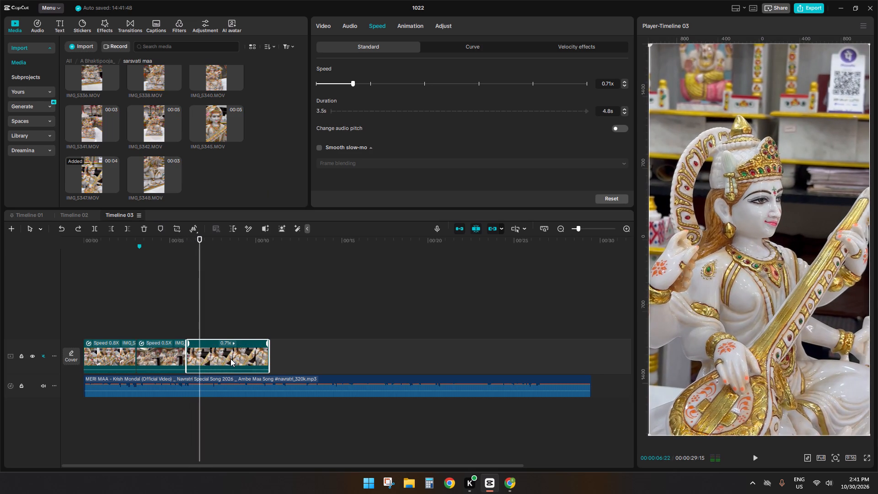
key("space")
key("space")
key("space")
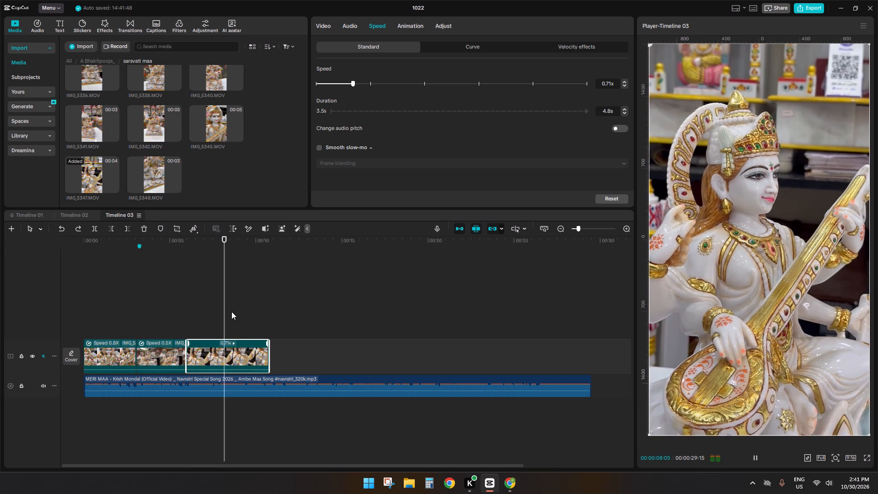
key("space")
left_click(194, 317)
left_click(203, 349)
key("space")
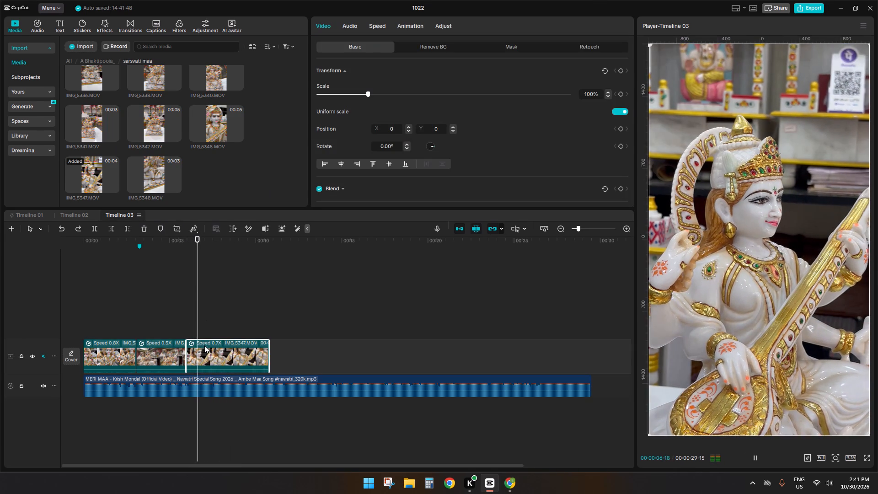
key("space")
type("q")
Play the IMG_5347.MOV clip, then cut off and delete its end from about 00:00:09.
key("space")
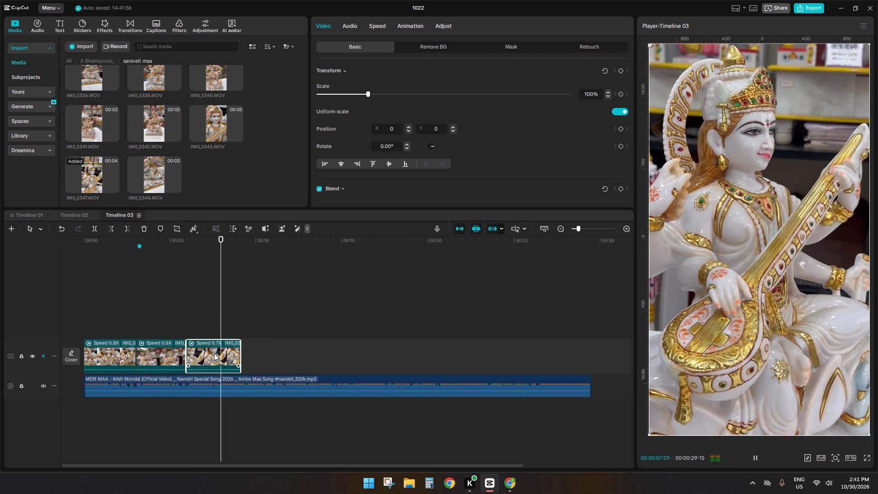
key("space")
type("sd")
key("space")
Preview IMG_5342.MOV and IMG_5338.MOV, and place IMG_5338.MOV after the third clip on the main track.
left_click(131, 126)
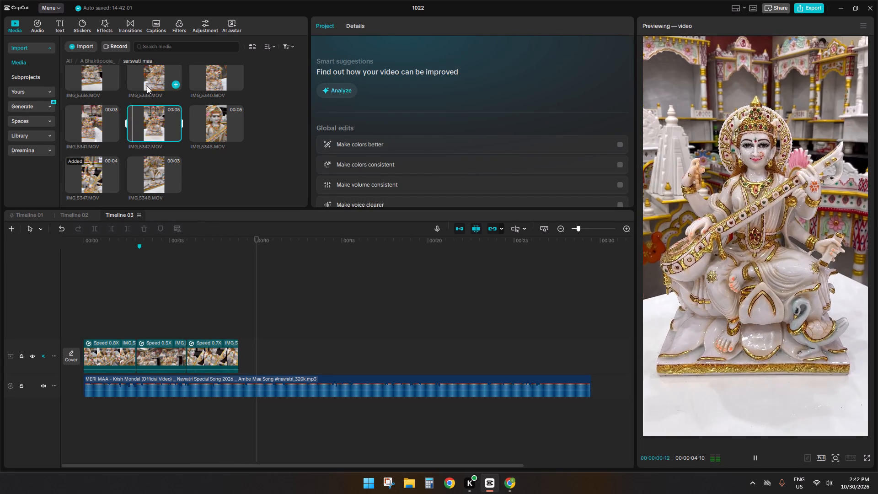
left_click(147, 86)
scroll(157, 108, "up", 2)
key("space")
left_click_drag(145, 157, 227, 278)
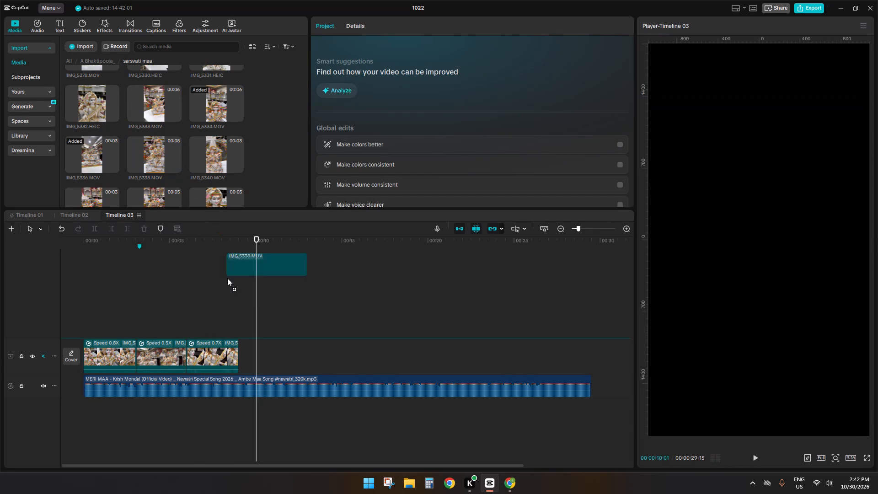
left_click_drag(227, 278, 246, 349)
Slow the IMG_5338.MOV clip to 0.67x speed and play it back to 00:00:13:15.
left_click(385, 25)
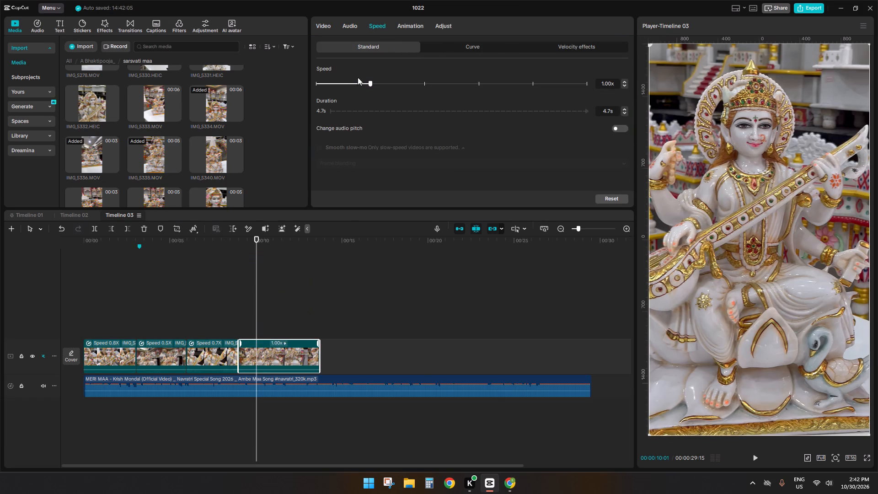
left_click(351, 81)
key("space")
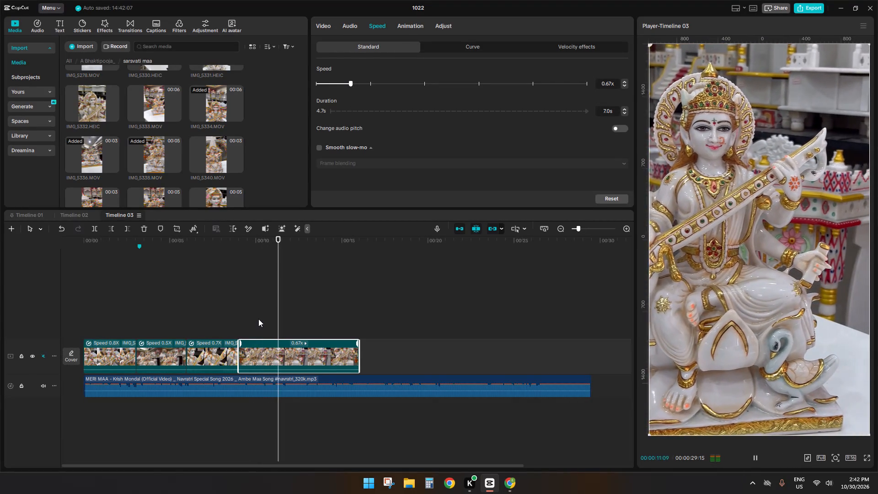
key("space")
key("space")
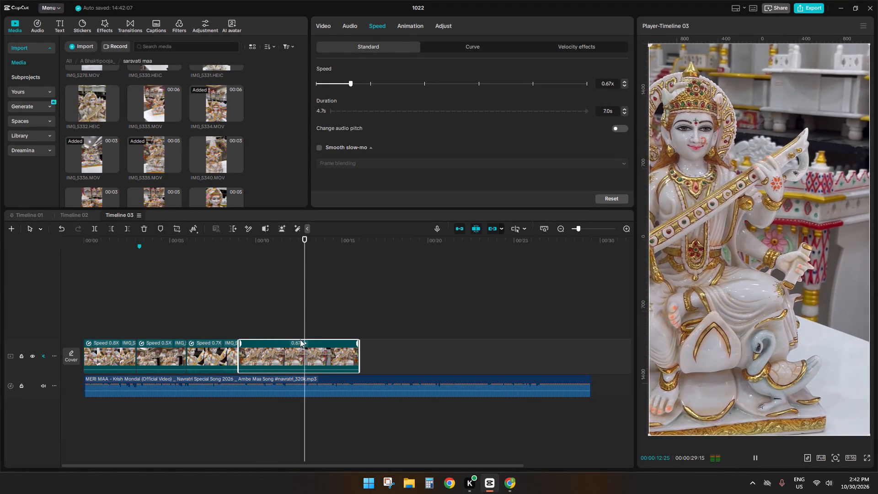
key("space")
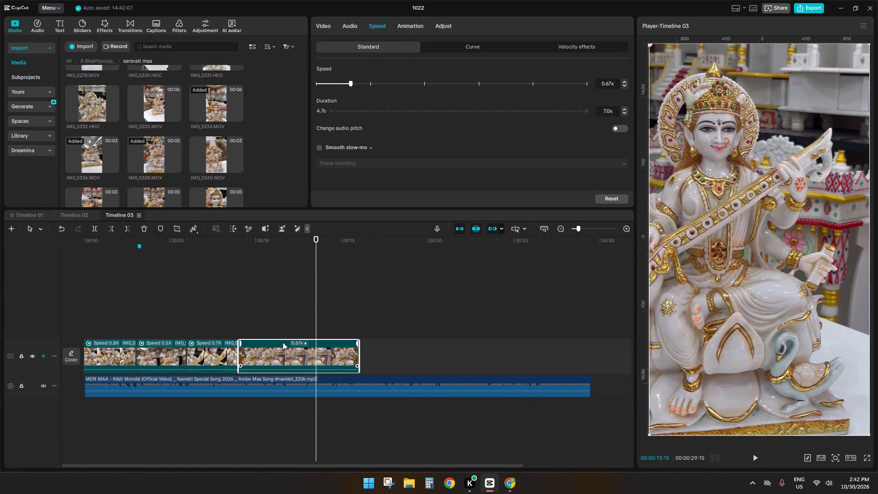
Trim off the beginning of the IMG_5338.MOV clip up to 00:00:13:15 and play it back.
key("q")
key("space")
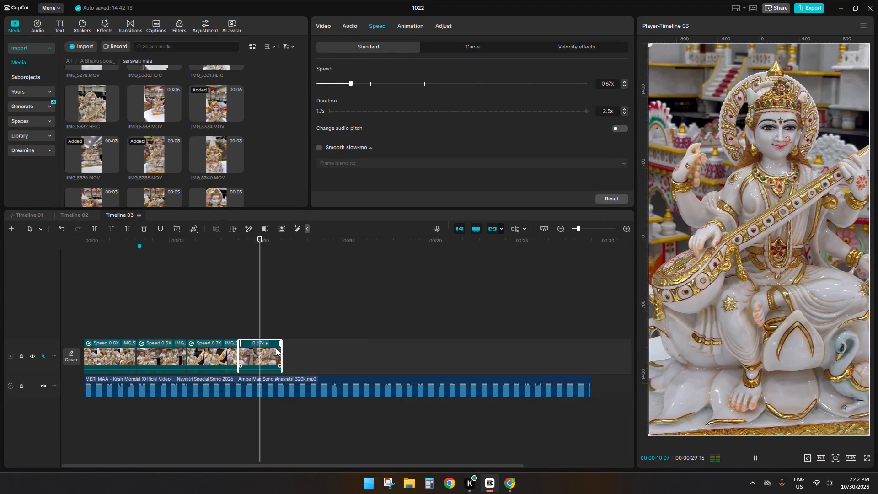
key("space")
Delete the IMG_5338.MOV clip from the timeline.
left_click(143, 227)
Preview IMG_5336.MOV and IMG_5332.HEIC, and place IMG_5336.MOV again after the third clip on the main track.
left_click(104, 153)
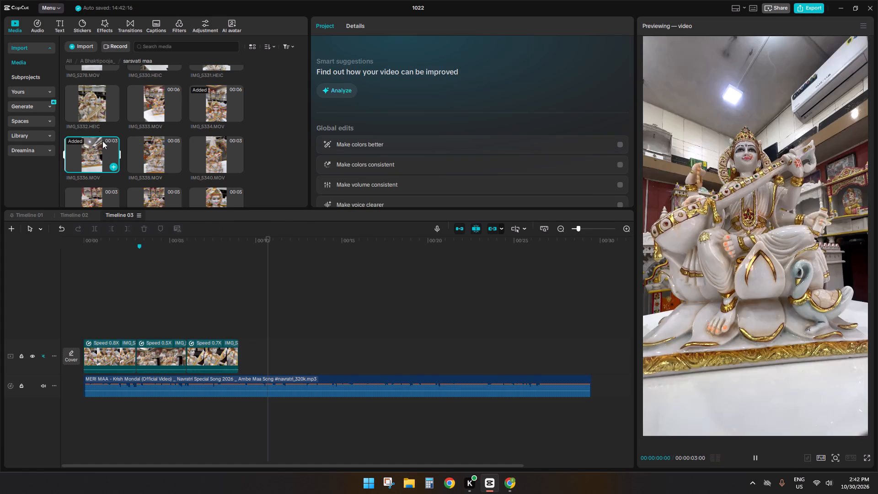
left_click(96, 123)
left_click(96, 113)
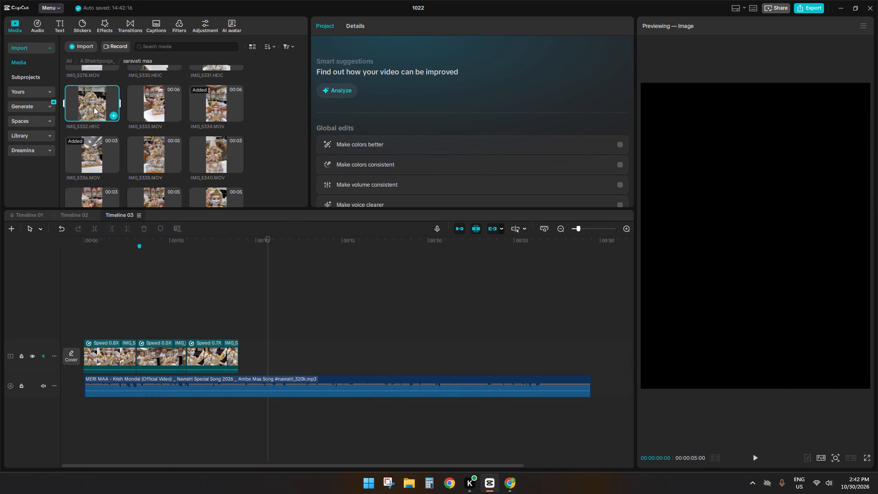
left_click(90, 164)
left_click_drag(90, 162, 248, 352)
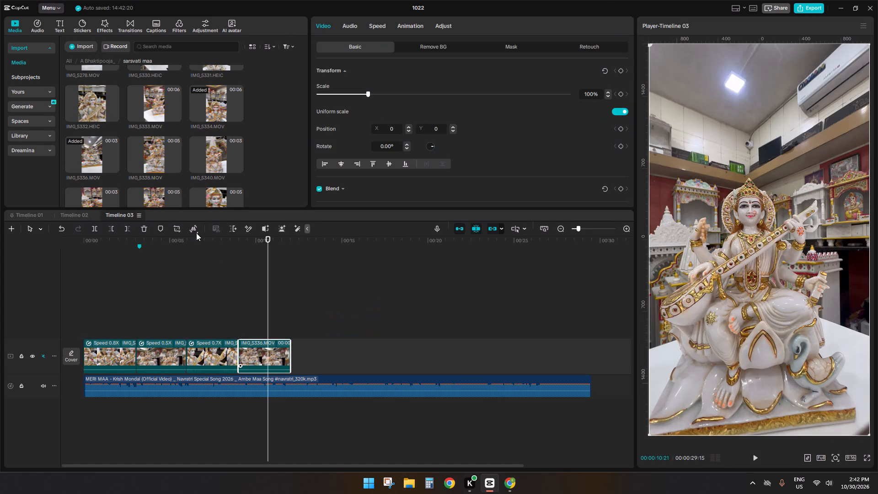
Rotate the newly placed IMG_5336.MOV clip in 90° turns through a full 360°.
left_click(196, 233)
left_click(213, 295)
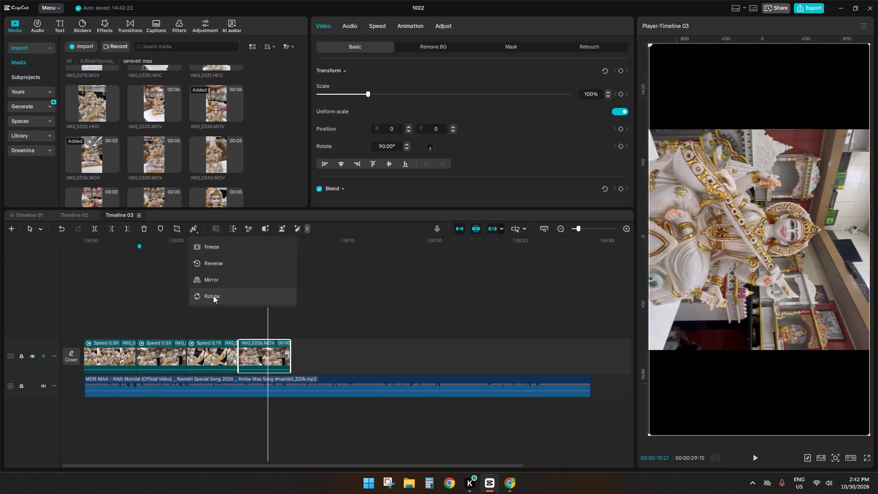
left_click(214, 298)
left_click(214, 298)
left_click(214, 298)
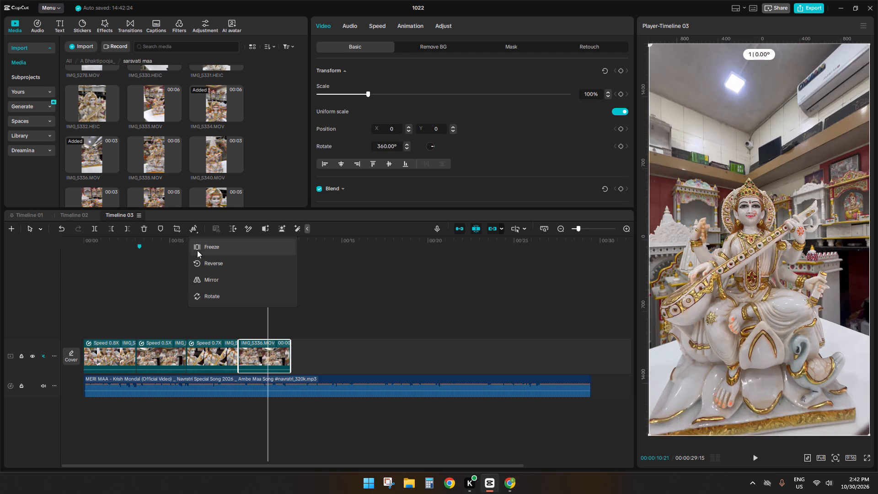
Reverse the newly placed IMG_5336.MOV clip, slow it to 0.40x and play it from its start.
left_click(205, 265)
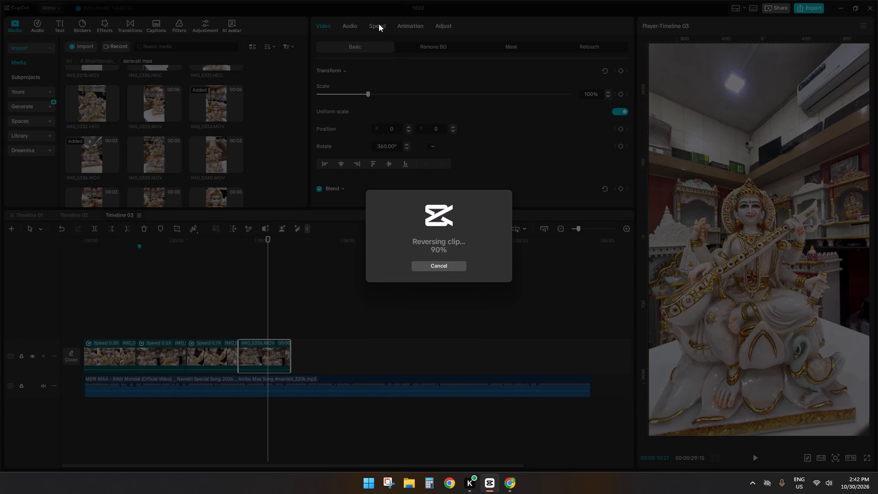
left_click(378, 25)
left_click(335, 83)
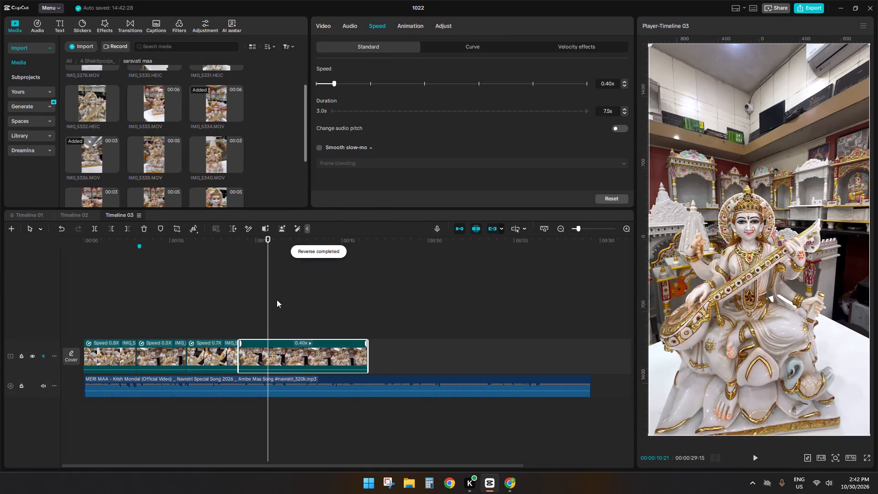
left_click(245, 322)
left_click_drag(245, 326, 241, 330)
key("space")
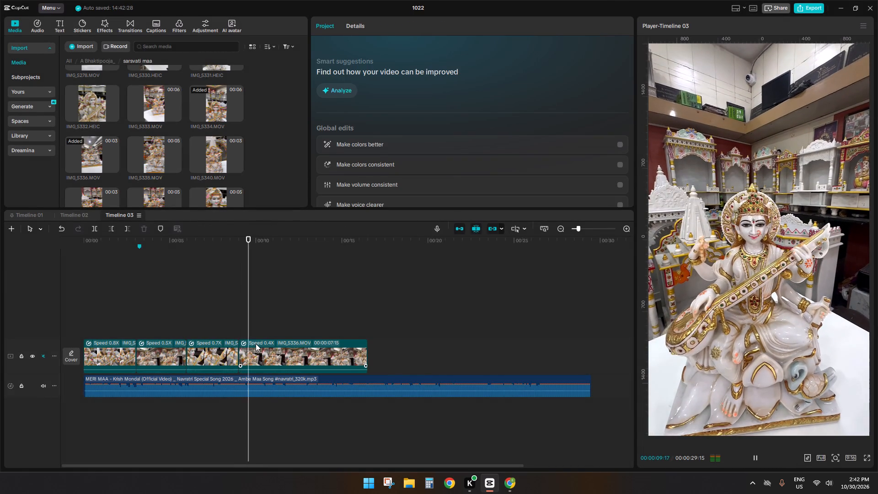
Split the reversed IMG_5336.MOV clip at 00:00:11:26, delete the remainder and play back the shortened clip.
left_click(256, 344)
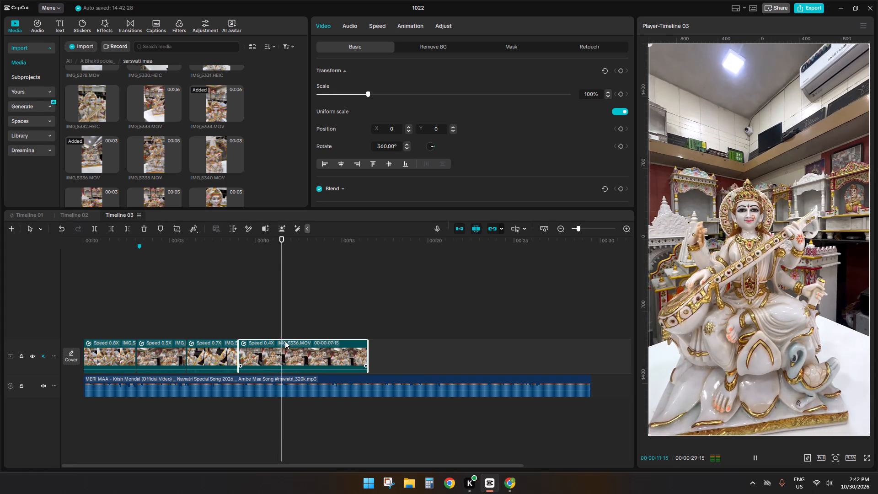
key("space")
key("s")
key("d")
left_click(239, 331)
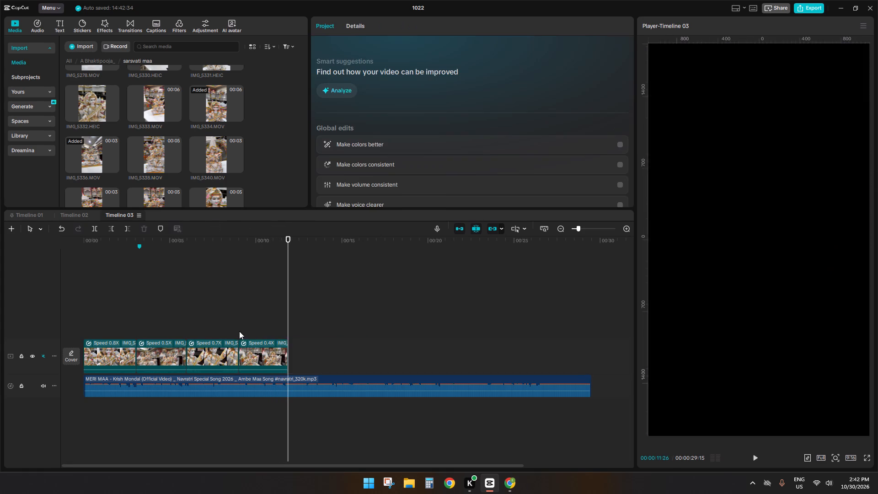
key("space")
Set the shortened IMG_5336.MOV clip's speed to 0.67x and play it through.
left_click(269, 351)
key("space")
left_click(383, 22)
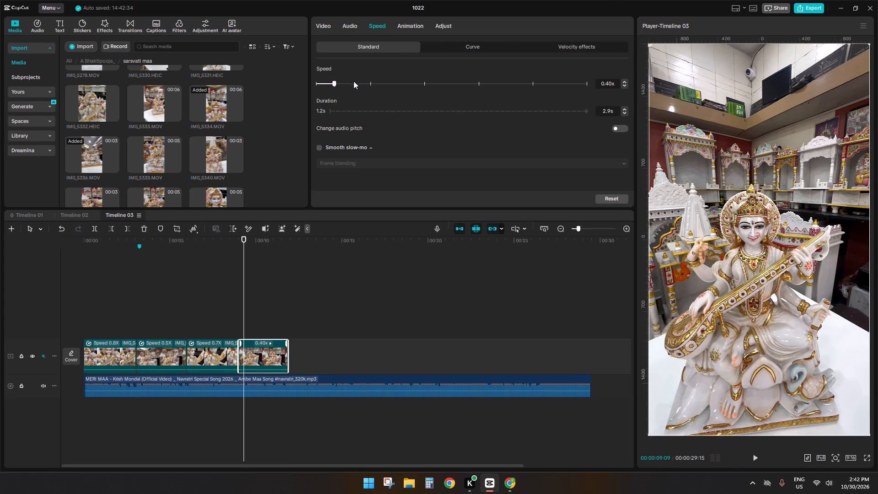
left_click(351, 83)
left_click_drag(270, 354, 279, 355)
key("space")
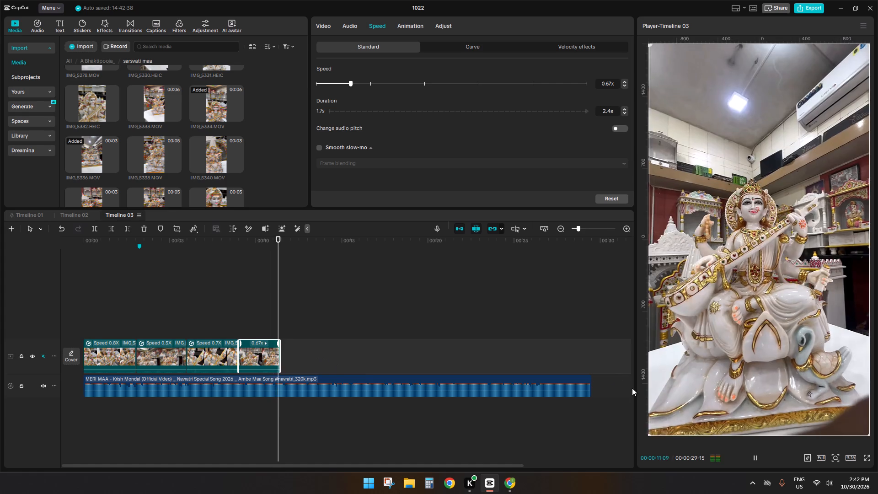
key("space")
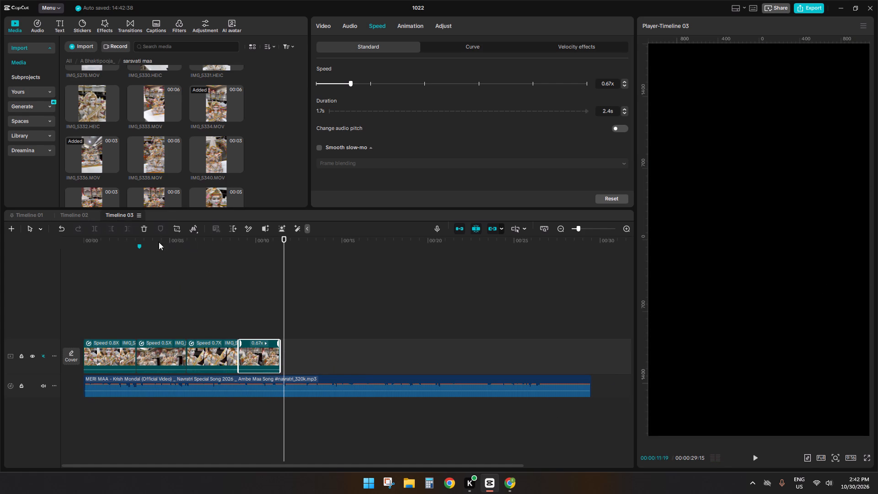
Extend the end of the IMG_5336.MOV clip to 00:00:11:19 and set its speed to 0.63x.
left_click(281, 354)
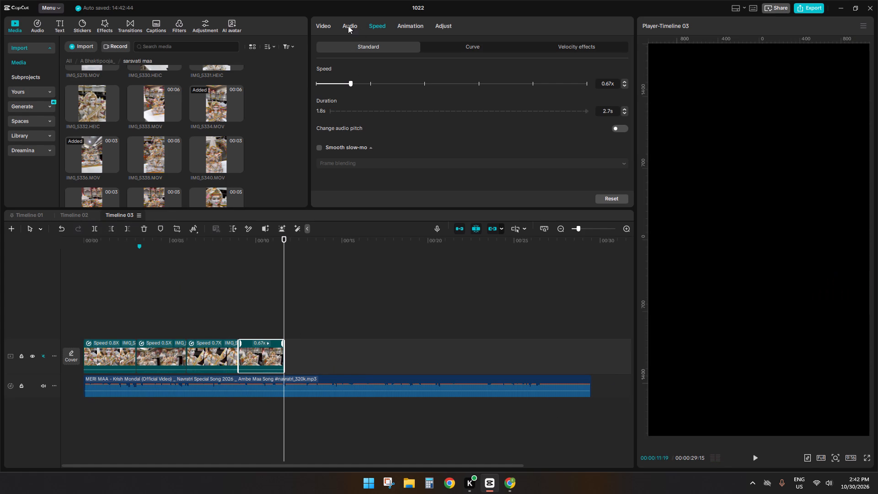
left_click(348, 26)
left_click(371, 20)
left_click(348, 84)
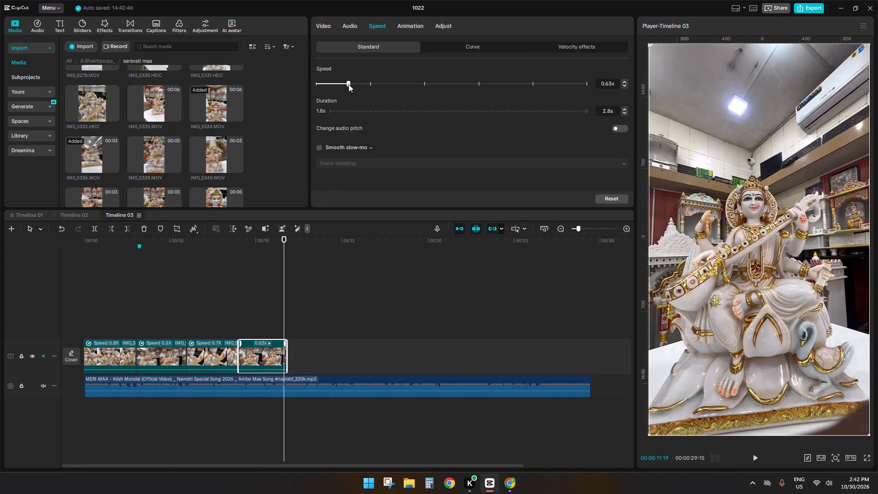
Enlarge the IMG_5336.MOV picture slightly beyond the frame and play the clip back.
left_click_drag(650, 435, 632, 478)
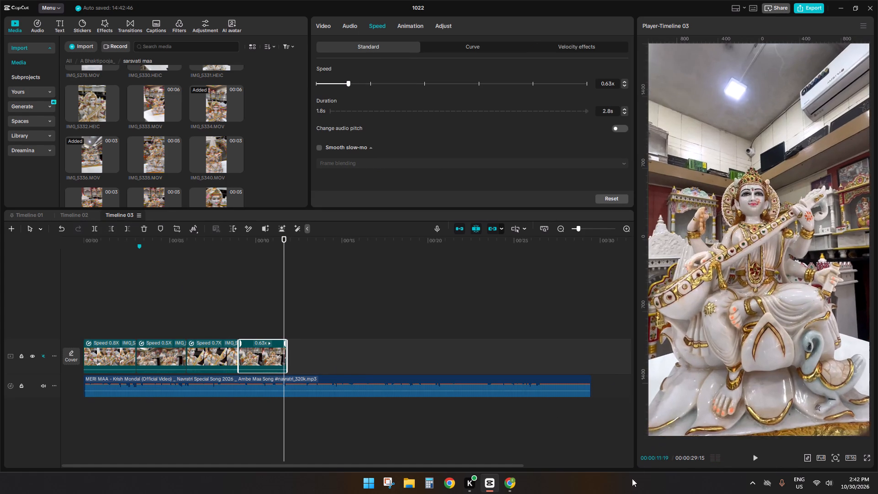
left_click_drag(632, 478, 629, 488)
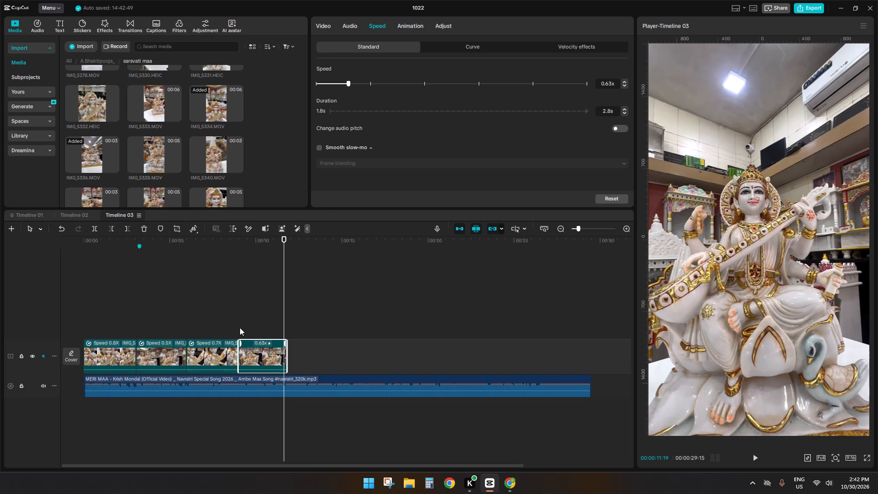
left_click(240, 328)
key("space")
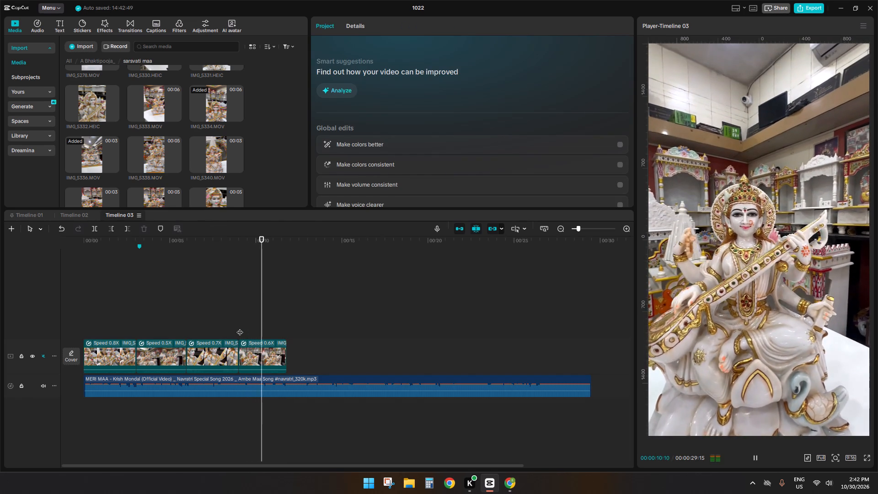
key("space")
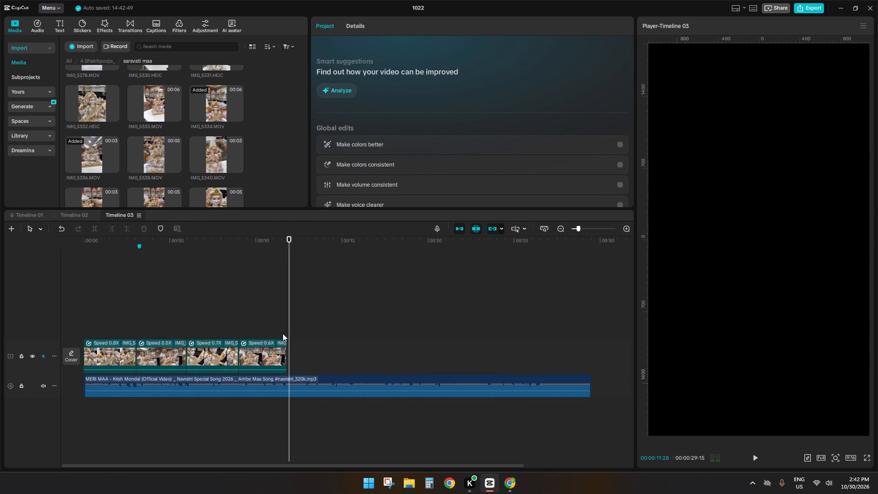
Delete the reversed IMG_5336.MOV clip from the end of the main track.
left_click(275, 355)
key("d")
key("space")
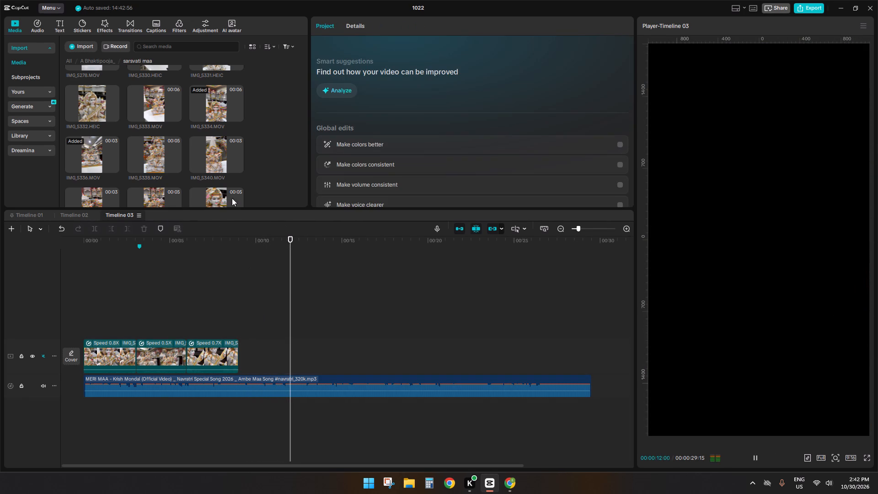
Preview IMG_5340.MOV and IMG_5333.MOV, and place IMG_5333.MOV after the third clip on the main track.
left_click(216, 156)
left_click(151, 96)
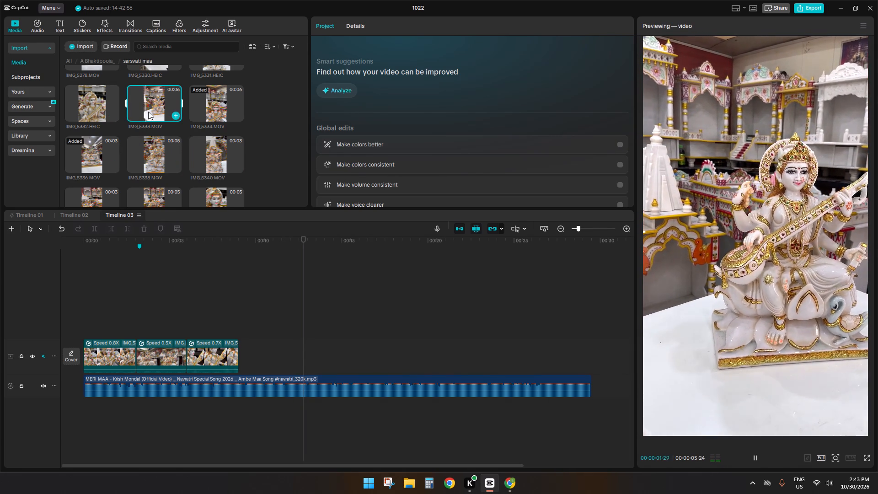
left_click_drag(147, 107, 252, 339)
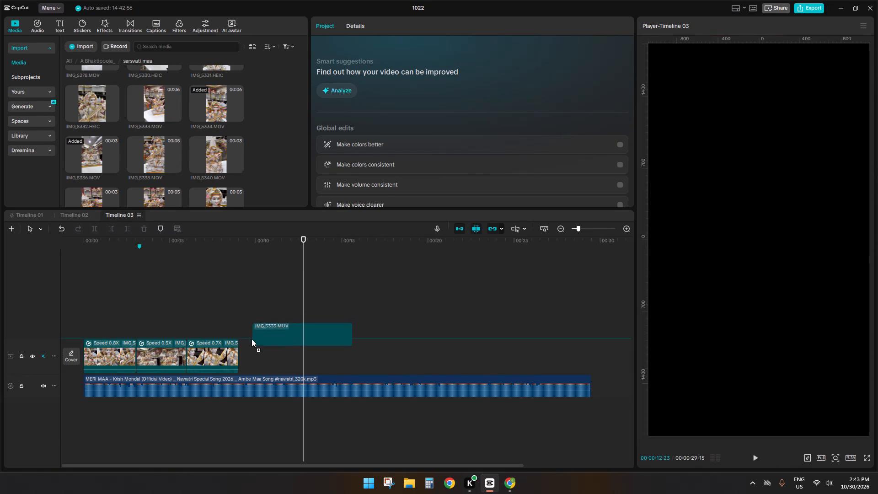
left_click_drag(252, 339, 243, 350)
left_click(239, 315)
key("space")
Scale the IMG_5333.MOV clip to 128% and reposition it to X -300, Y -47 to centre the statue.
left_click(267, 366)
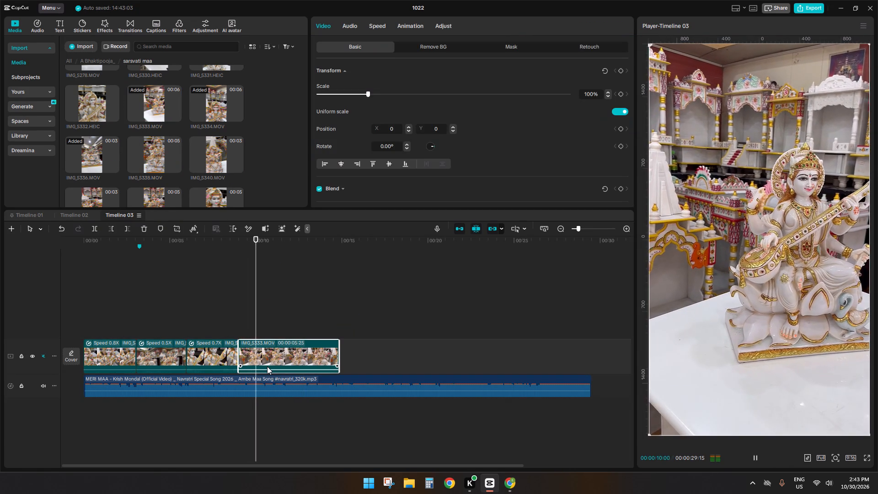
key("space")
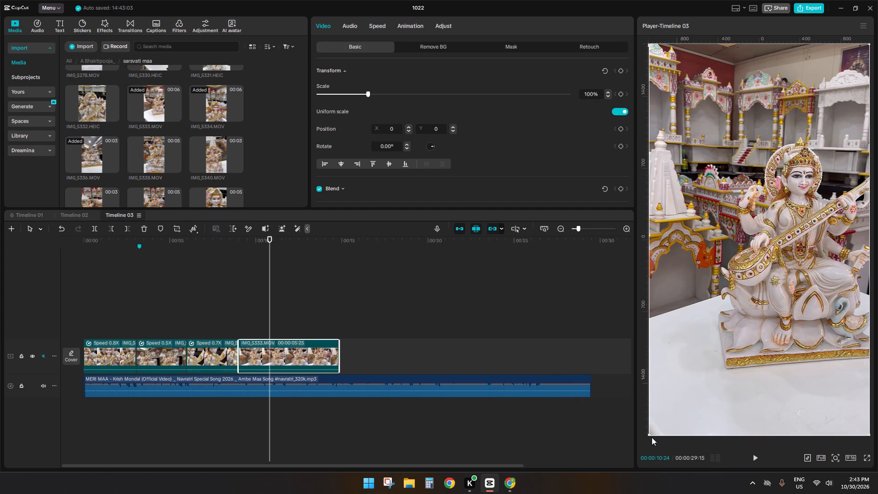
left_click_drag(649, 432, 577, 493)
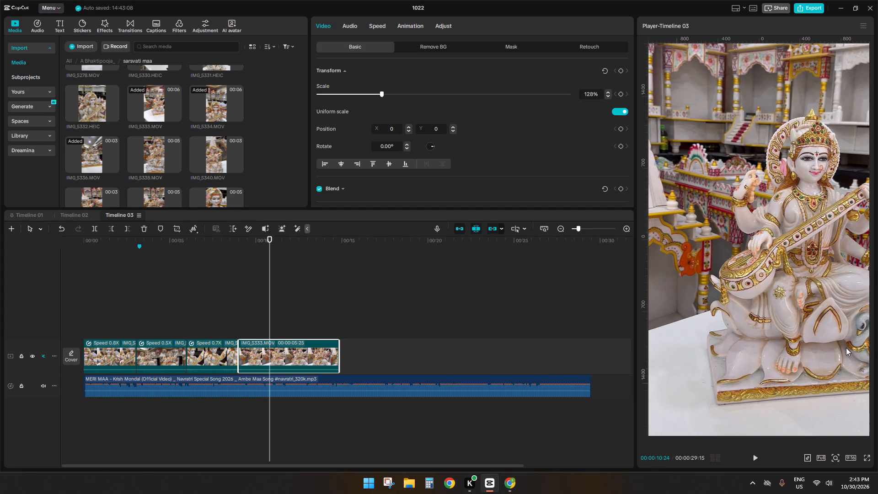
left_click_drag(844, 346, 811, 346)
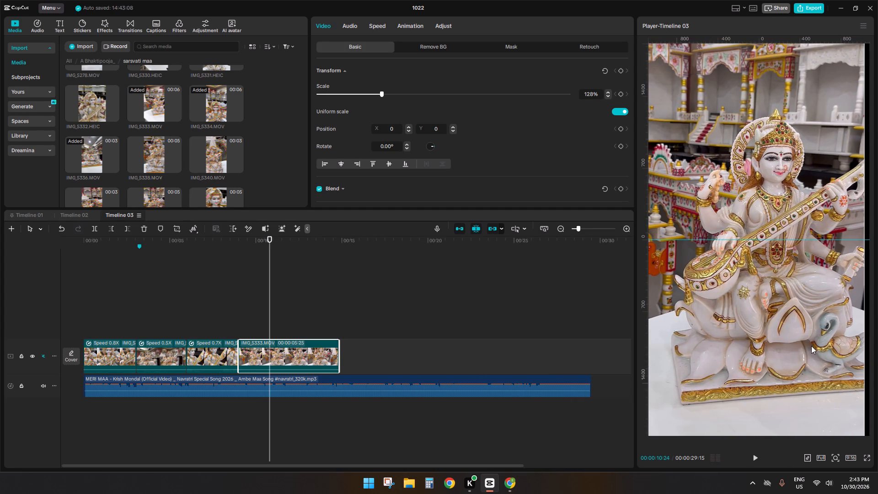
left_click_drag(811, 346, 812, 351)
Trim off the beginning of the IMG_5333.MOV clip and cut its end just before the 12-second point.
key("space")
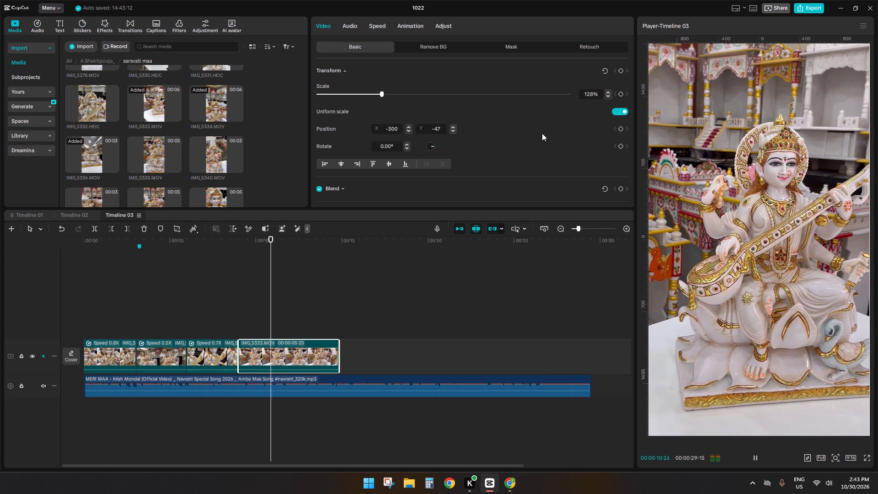
key("space")
key("q")
key("space")
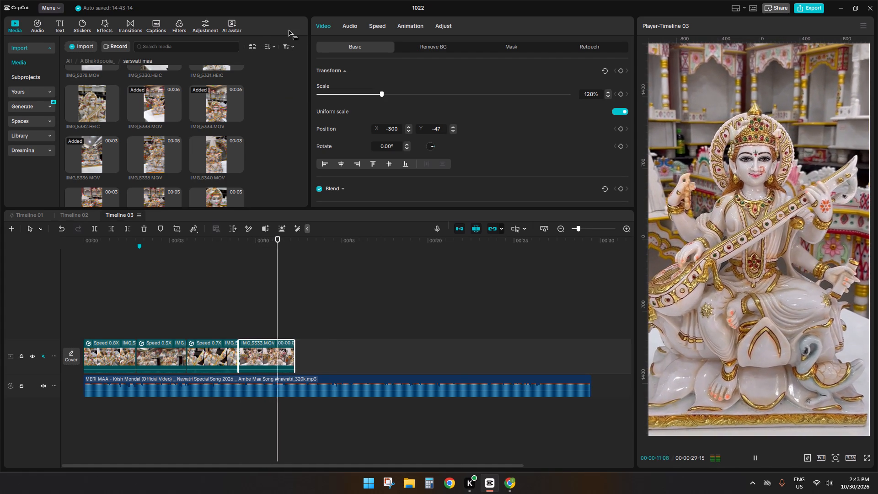
key("space")
key("s")
key("d")
key("space")
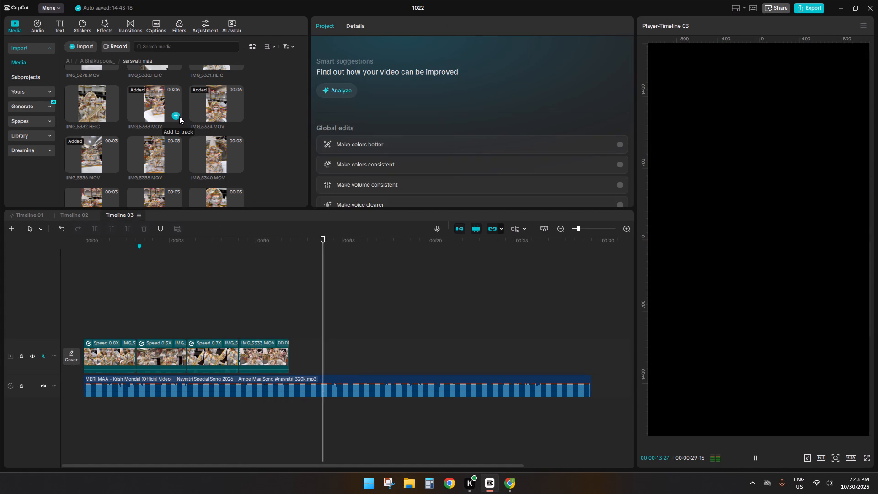
Preview IMG_5338.MOV, and place IMG_5342.MOV after the IMG_5333.MOV clip on the main track.
left_click(150, 155)
scroll(160, 161, "down", 2)
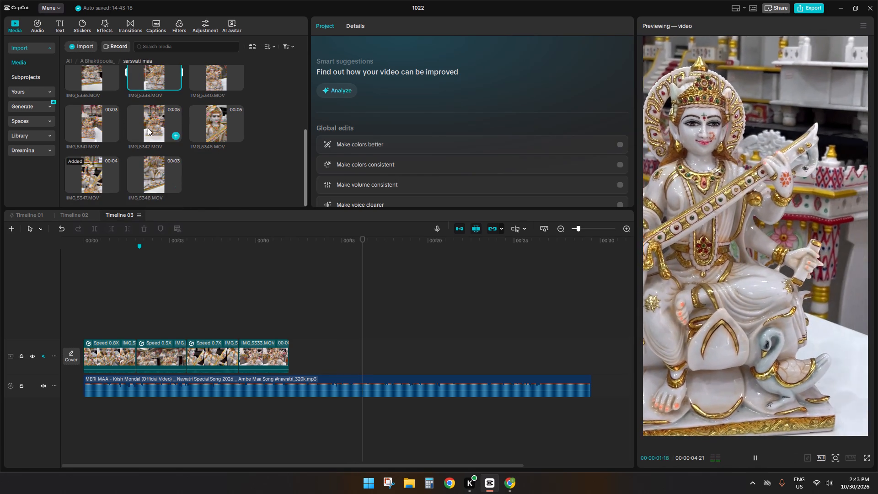
left_click_drag(147, 127, 306, 360)
key("space")
Try speeds of 0.65x and 0.53x on the IMG_5342.MOV clip, and settle on about 0.7x.
left_click(378, 20)
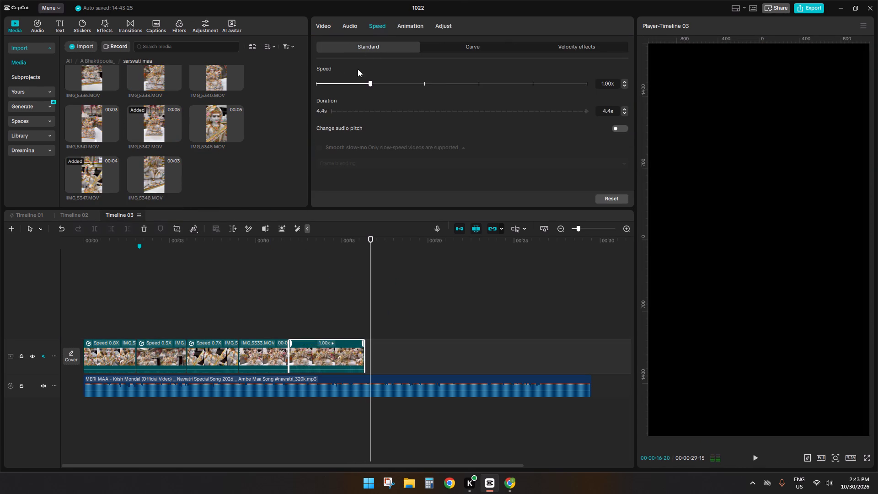
left_click(351, 84)
left_click(349, 84)
key("space")
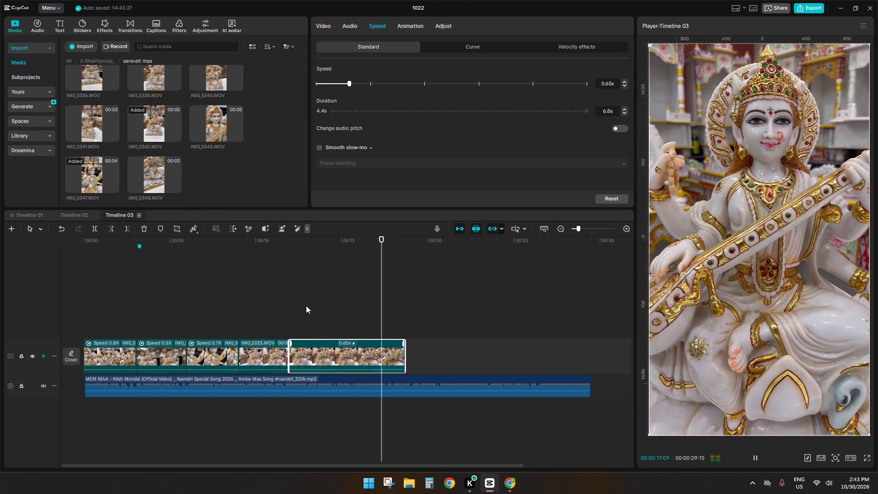
key("space")
left_click(343, 87)
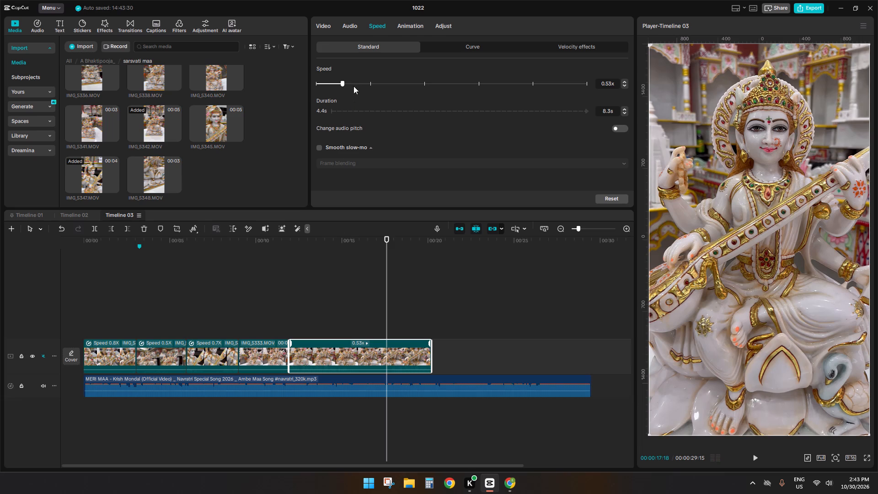
left_click(351, 83)
Play back the IMG_5342.MOV clip, split it at 00:00:17:28 and delete the remainder.
left_click(286, 322)
key("space")
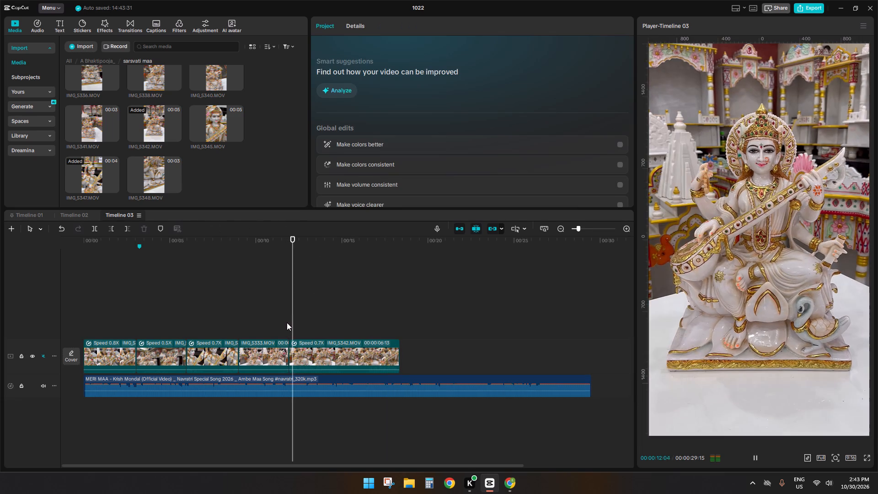
left_click(281, 324)
key("space")
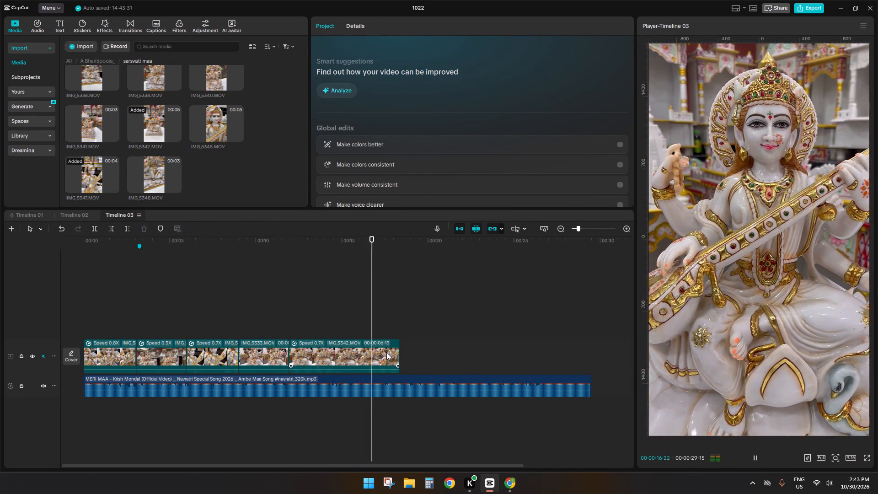
key("space")
key("space")
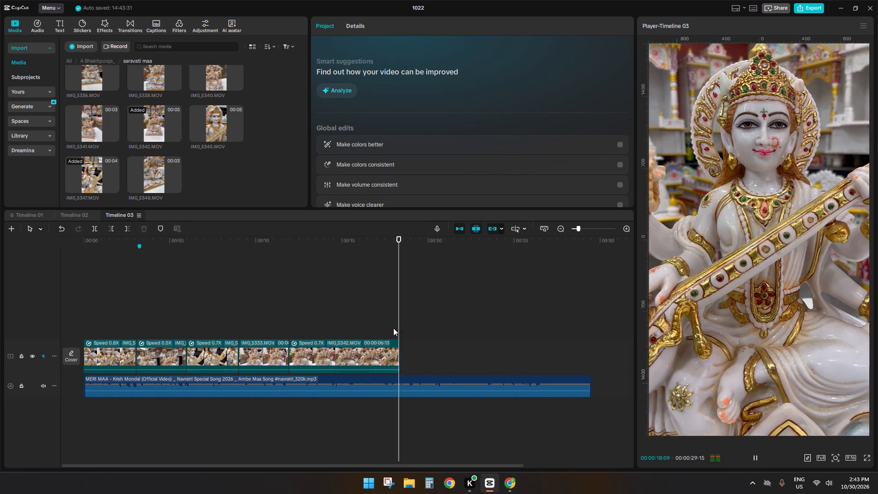
left_click(373, 323)
key("space")
key("space")
left_click(391, 353)
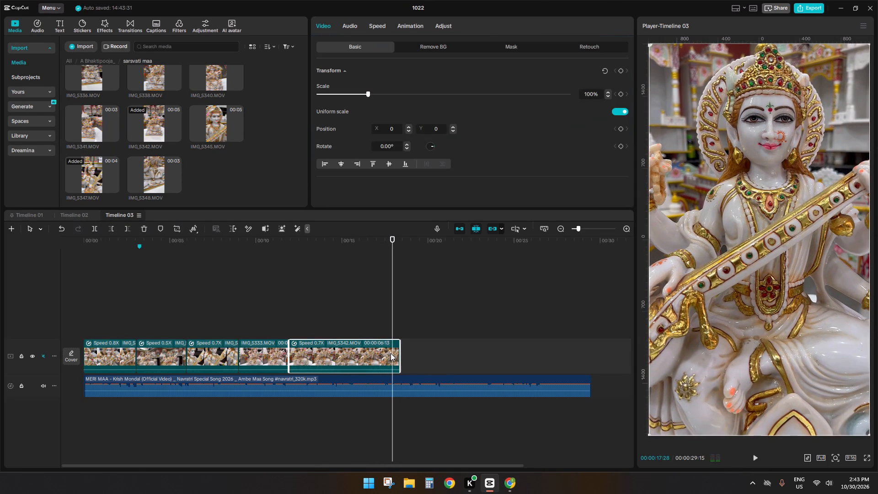
type("sd")
Paste a copy of the trimmed IMG_5342.MOV clip at 00:00:17:28 and reverse the copy.
left_click(380, 348)
key("ctrl+c")
key("ctrl+v")
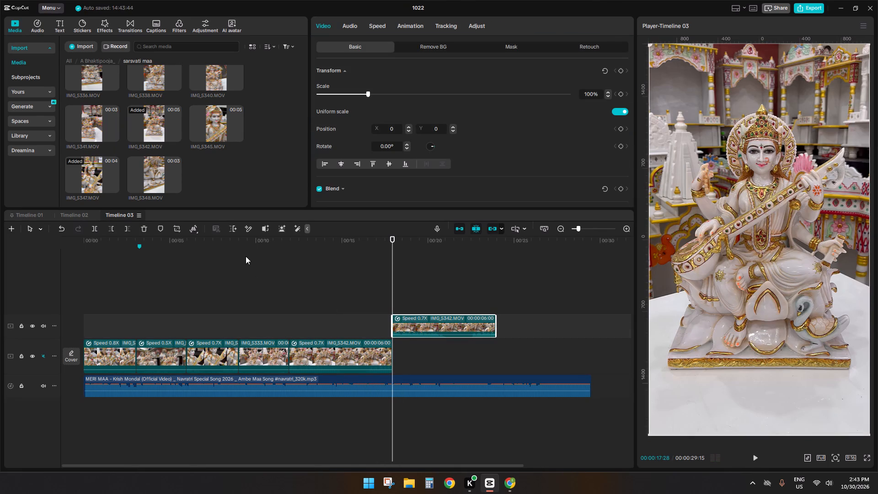
left_click(215, 264)
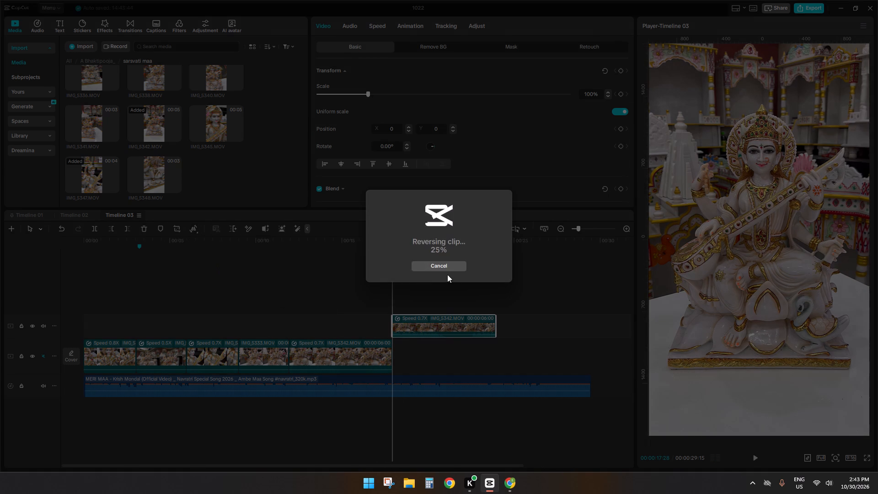
Move the reversed IMG_5342.MOV copy onto the main track right after the original and play across the join.
left_click_drag(426, 314, 427, 339)
left_click_drag(422, 330, 422, 352)
key("space")
left_click(382, 334)
key("space")
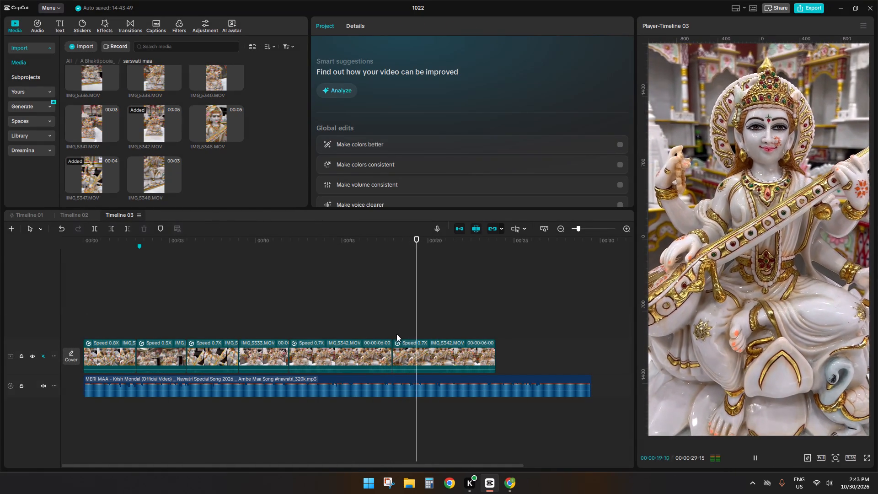
Play through the reversed IMG_5342.MOV clip and trim its tail off at 00:00:23:22.
scroll(438, 344, "down", 2, "ctrl")
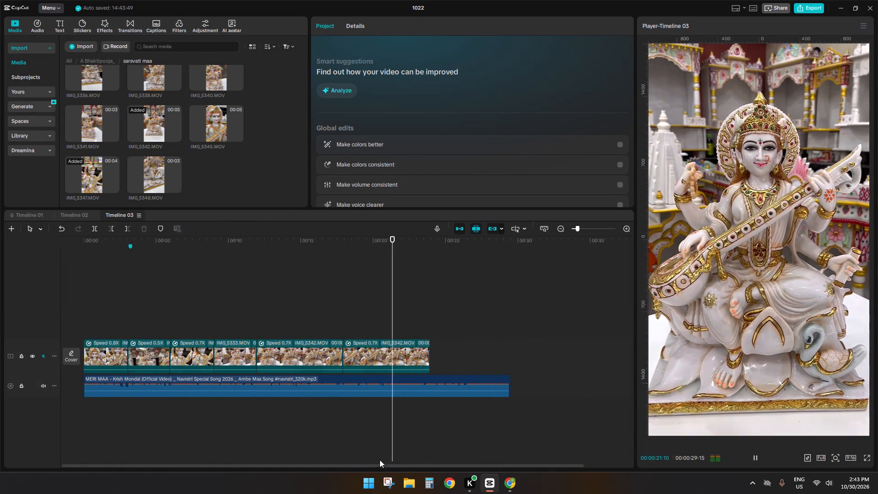
left_click_drag(378, 464, 389, 464)
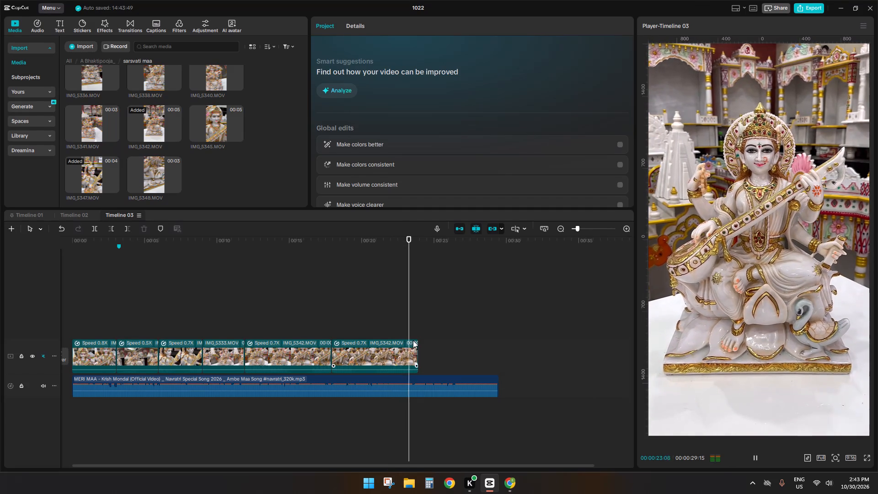
key("space")
left_click(413, 340)
key("s")
key("d")
key("e")
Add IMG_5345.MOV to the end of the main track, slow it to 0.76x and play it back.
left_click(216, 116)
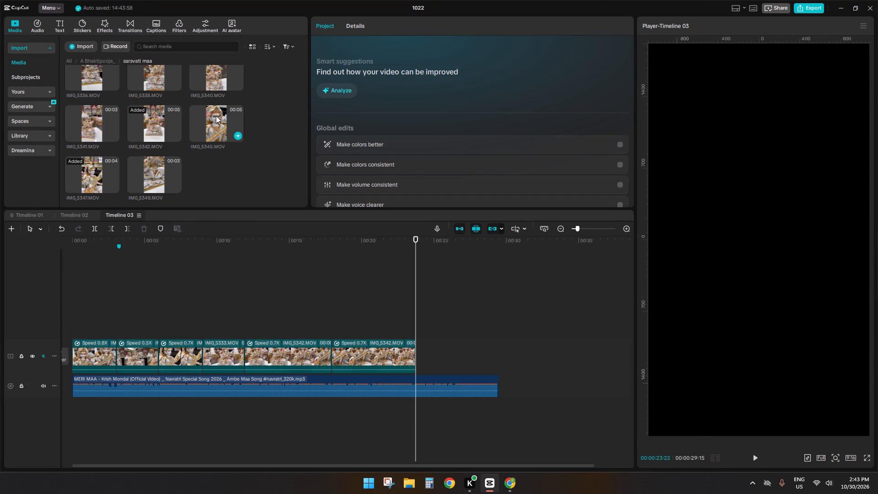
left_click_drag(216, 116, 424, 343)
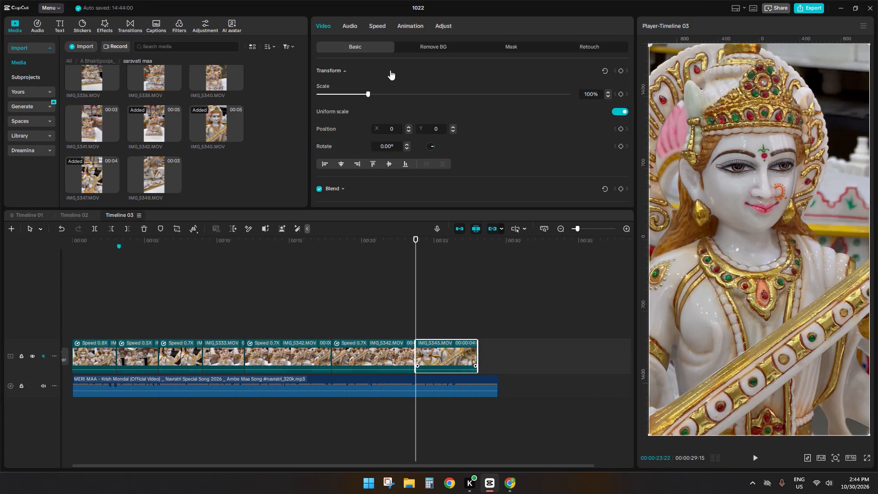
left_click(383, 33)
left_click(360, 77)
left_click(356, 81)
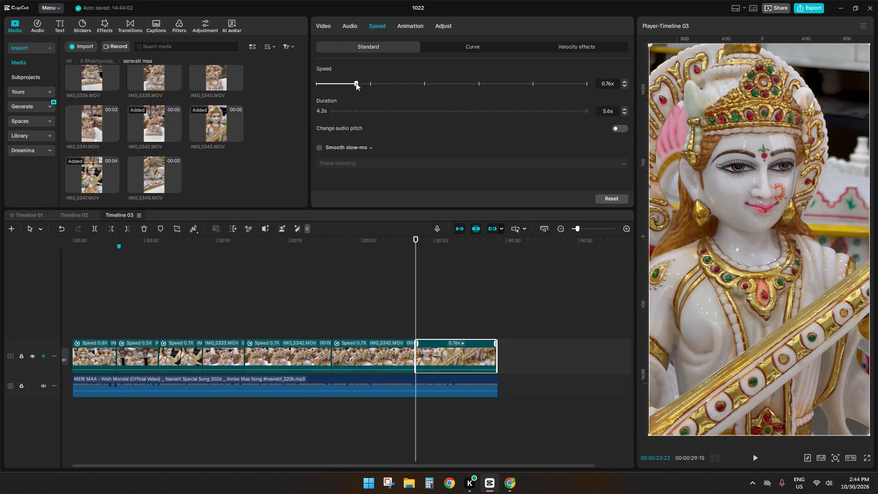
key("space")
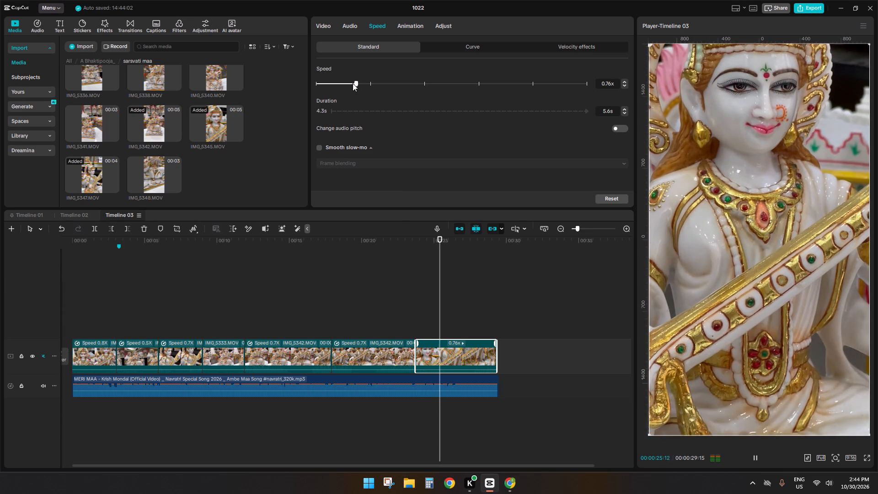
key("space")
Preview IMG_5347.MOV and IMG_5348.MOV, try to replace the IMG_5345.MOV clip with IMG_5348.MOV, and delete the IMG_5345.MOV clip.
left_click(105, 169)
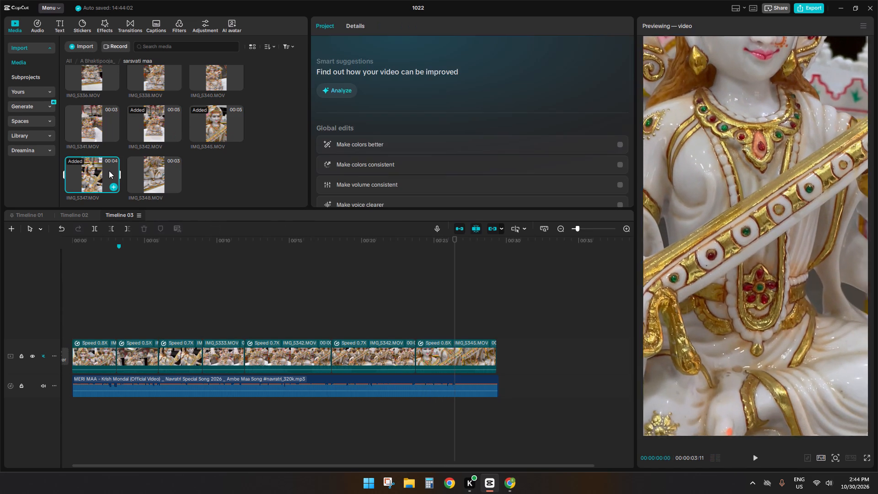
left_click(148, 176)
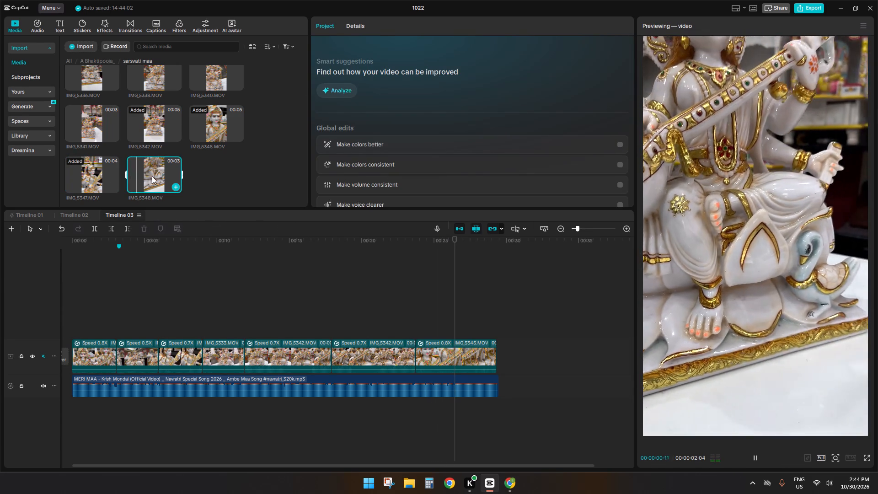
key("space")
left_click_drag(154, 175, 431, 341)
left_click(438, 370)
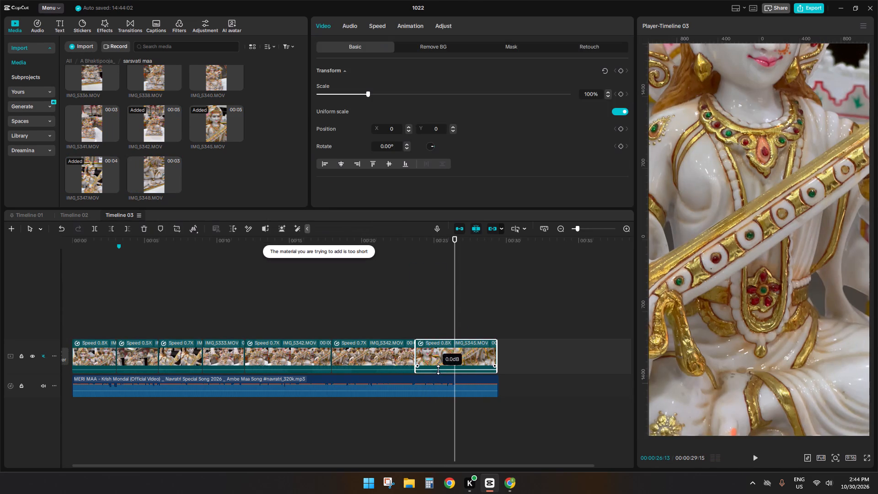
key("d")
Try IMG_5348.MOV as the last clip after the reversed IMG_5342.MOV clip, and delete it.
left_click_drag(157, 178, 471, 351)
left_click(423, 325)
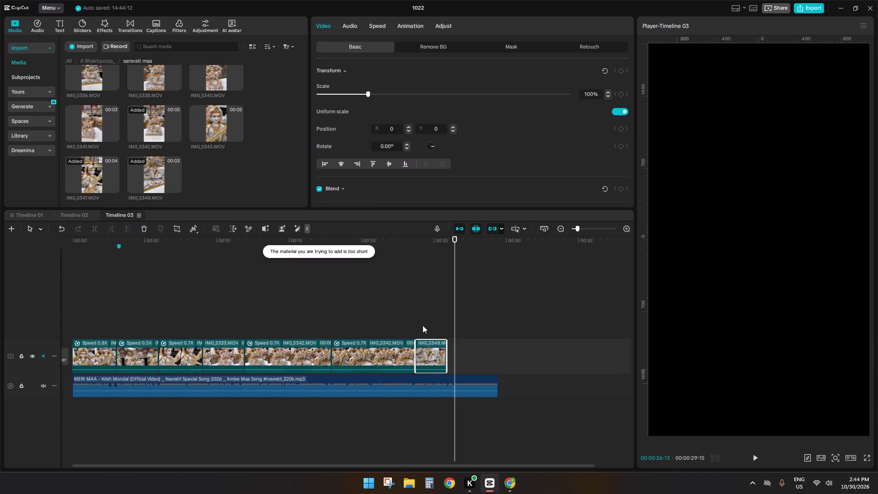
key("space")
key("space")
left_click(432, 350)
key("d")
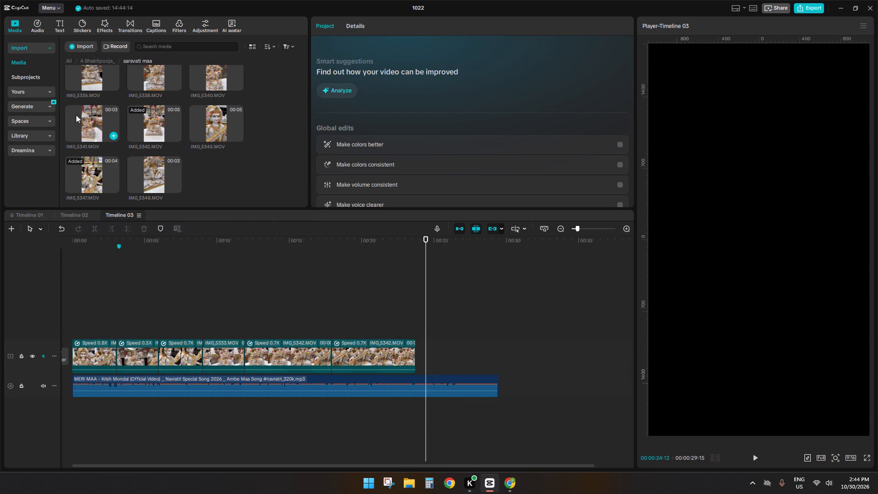
Preview other sarsvati maa clips, add IMG_5334.MOV at the end of the main track and play it back.
scroll(118, 101, "up", 2)
left_click(89, 111)
left_click(96, 141)
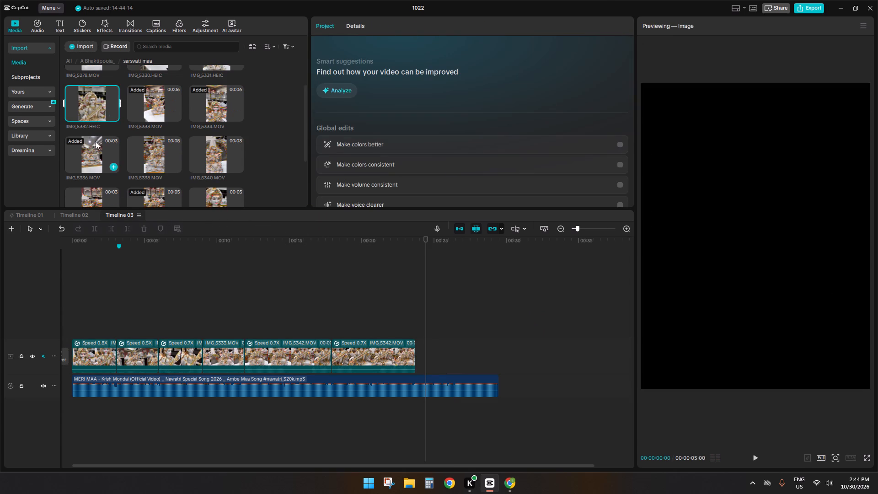
left_click(152, 99)
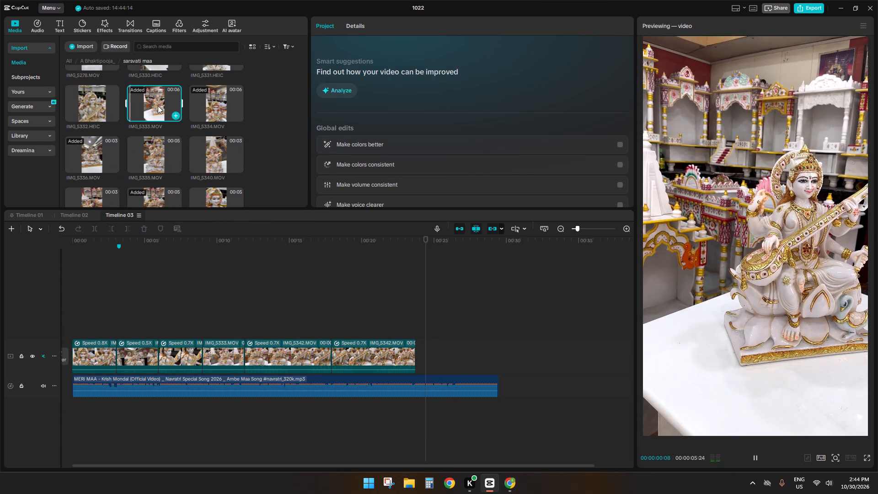
left_click(206, 103)
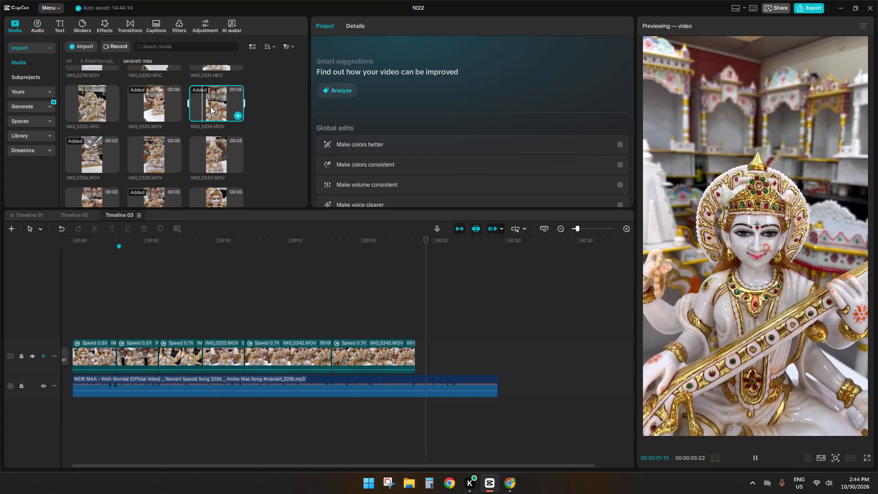
left_click_drag(210, 107, 428, 356)
left_click(408, 322)
key("space")
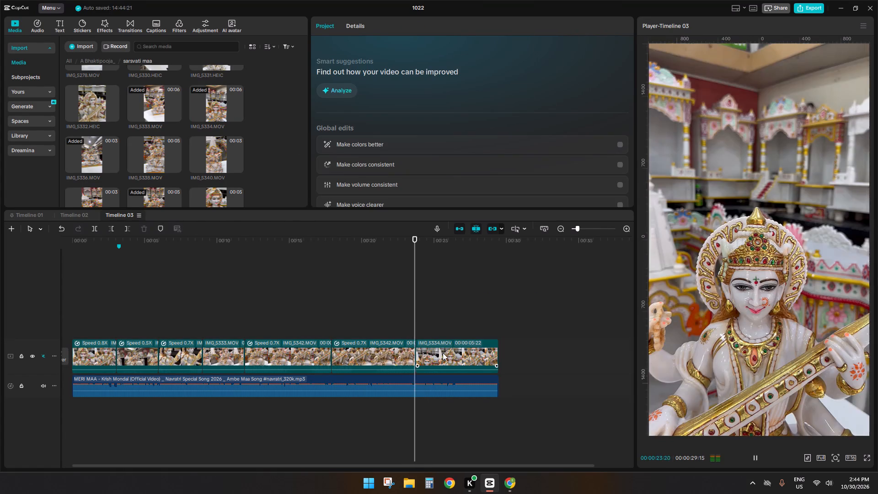
left_click(444, 353)
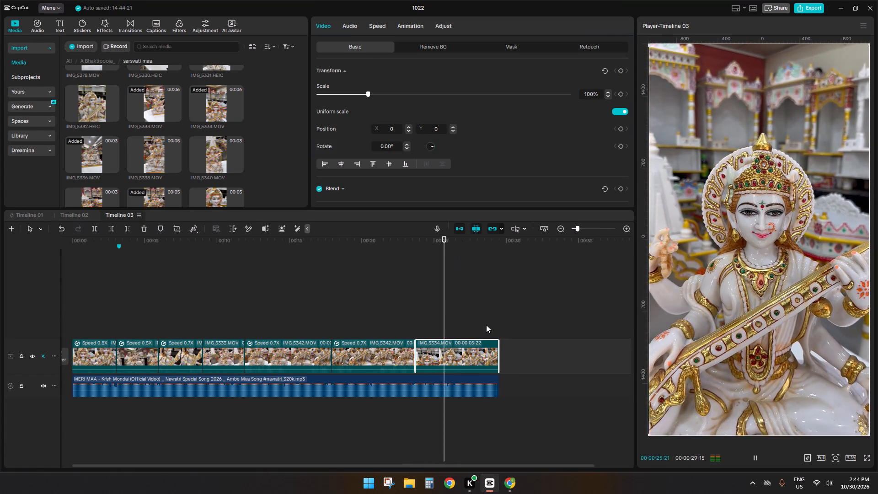
left_click(494, 320)
key("space")
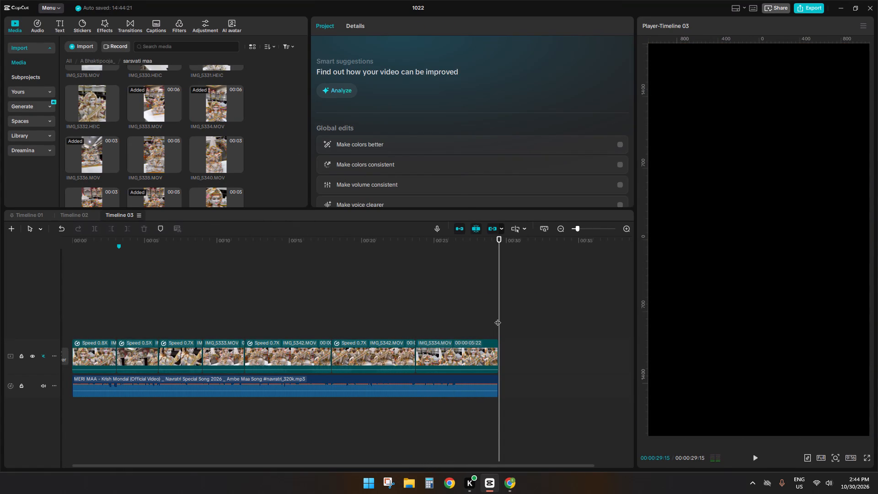
Return to the timeline start and add a Light Flare transition between the first and second clips.
left_click(259, 317)
left_click_drag(259, 317, 64, 314)
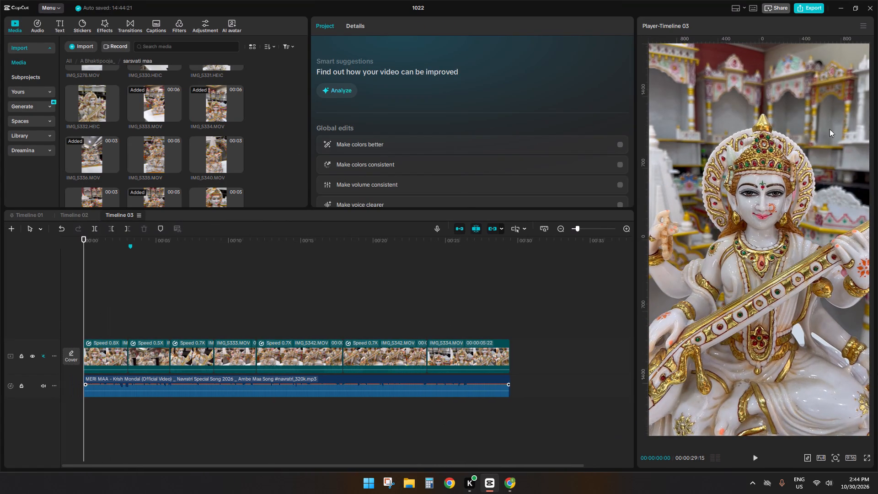
left_click(122, 30)
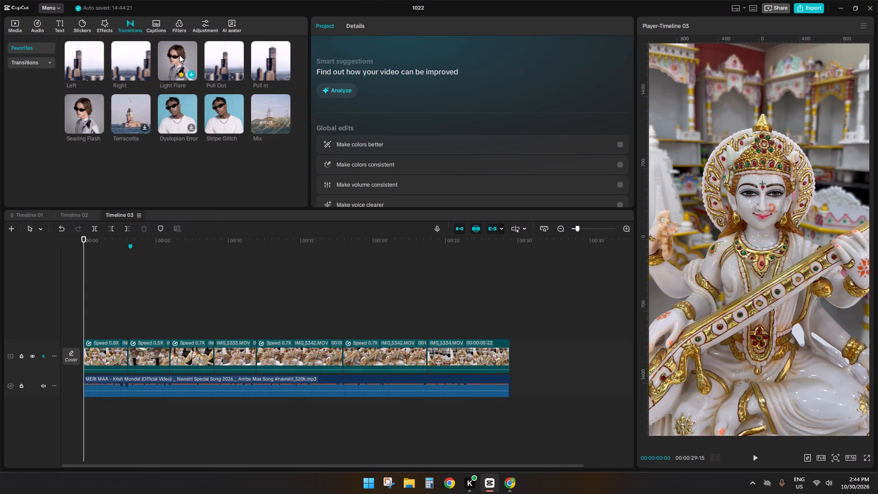
left_click_drag(181, 55, 123, 354)
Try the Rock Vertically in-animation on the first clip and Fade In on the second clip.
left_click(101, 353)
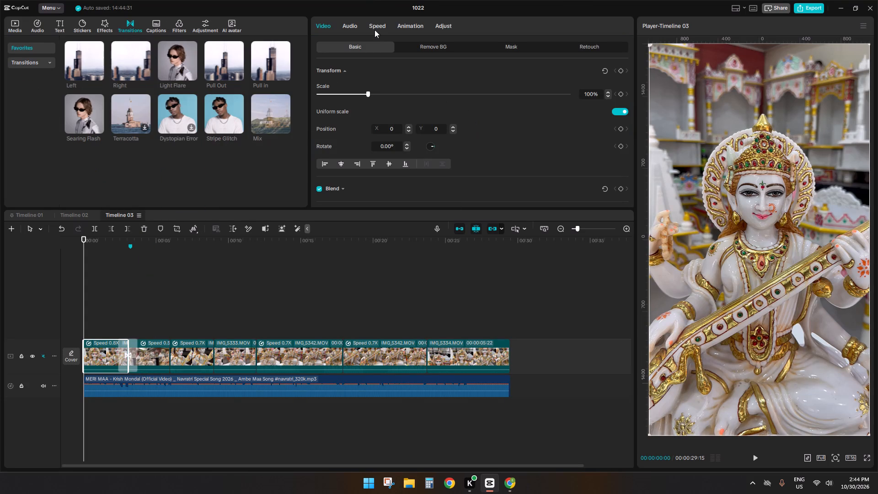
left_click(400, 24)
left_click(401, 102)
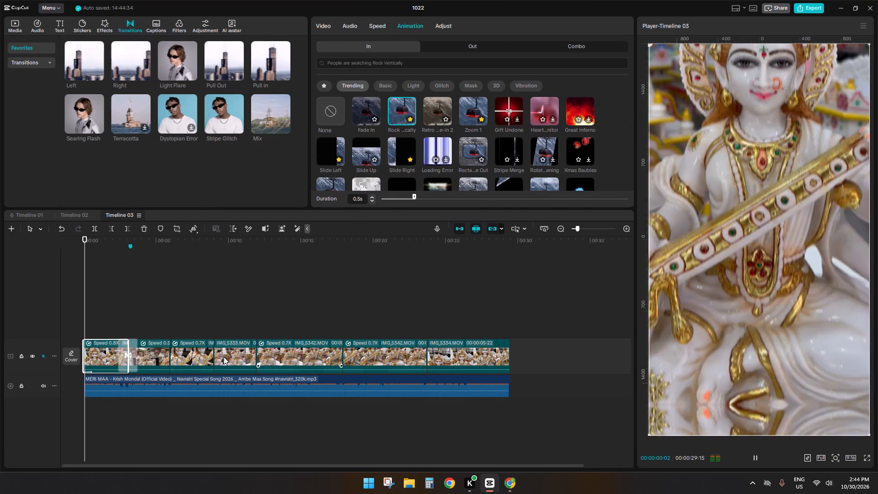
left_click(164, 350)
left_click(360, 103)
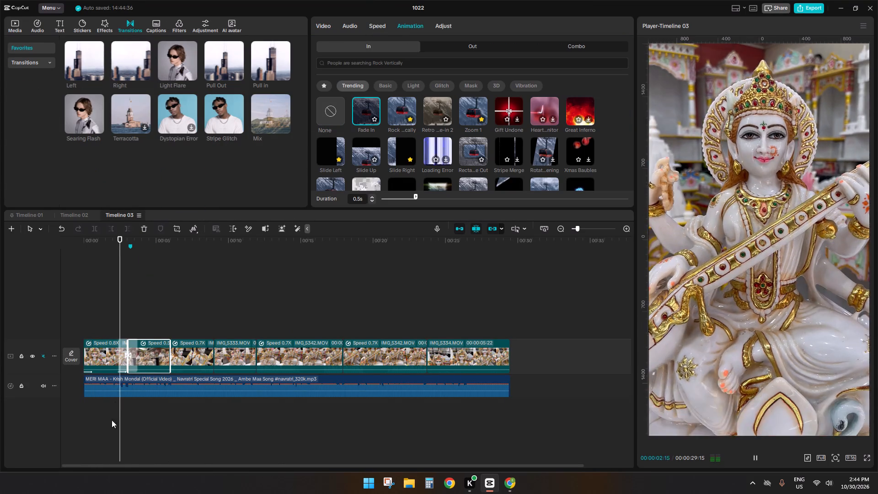
Change the first clip's in-animation to Fade In and set the second clip's in-animation to None.
left_click(103, 364)
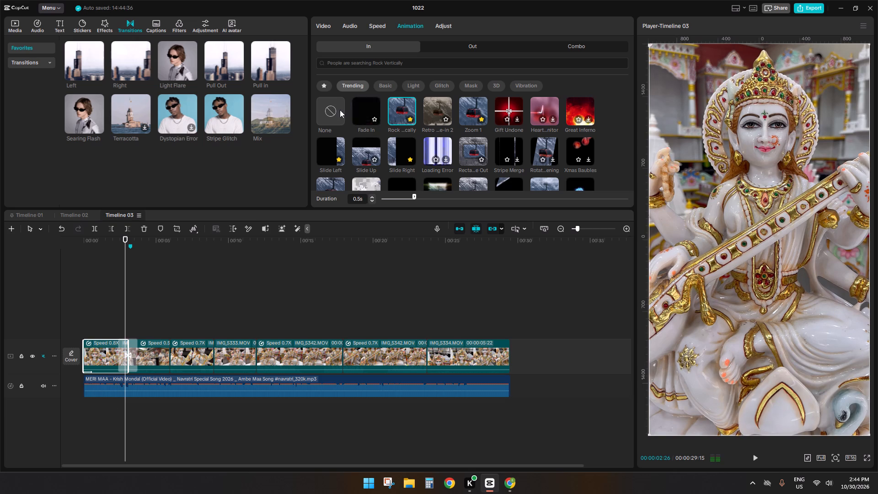
left_click(365, 108)
left_click(155, 351)
left_click(321, 115)
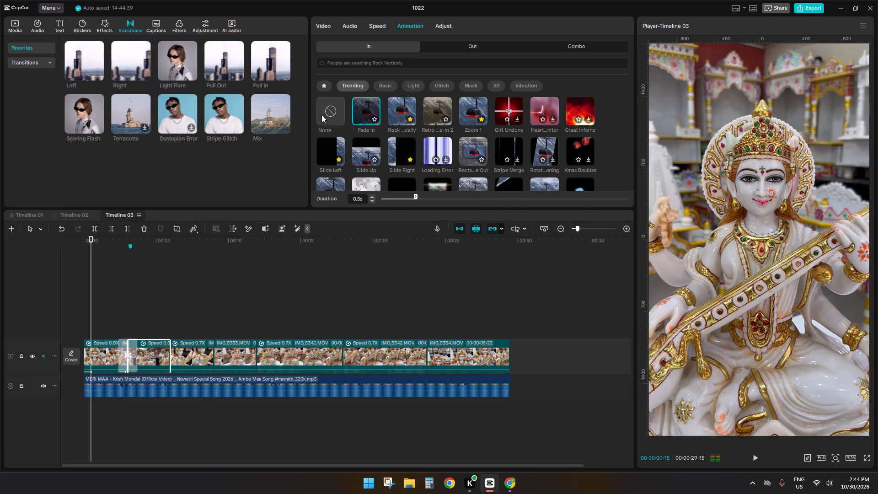
Apply the Fade In in-animation to the IMG_5333.MOV clip, after trying Rock Vertically, and to the first IMG_5342.MOV clip.
left_click(239, 347)
left_click(388, 105)
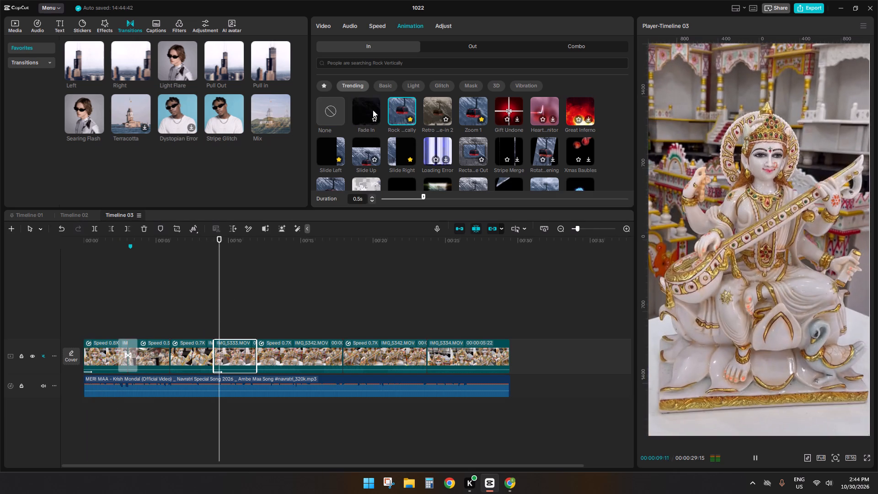
left_click(373, 110)
left_click(295, 352)
left_click(373, 102)
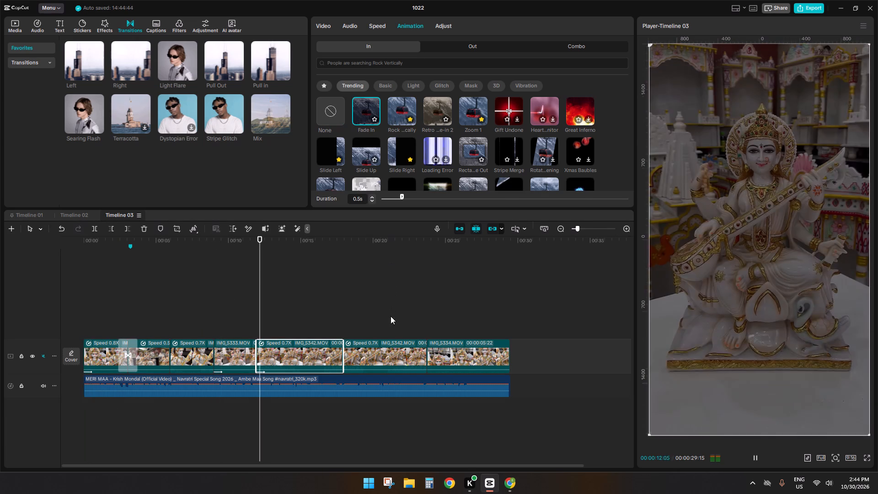
Add a Light Flare transition between the two IMG_5342.MOV clips.
left_click(388, 346)
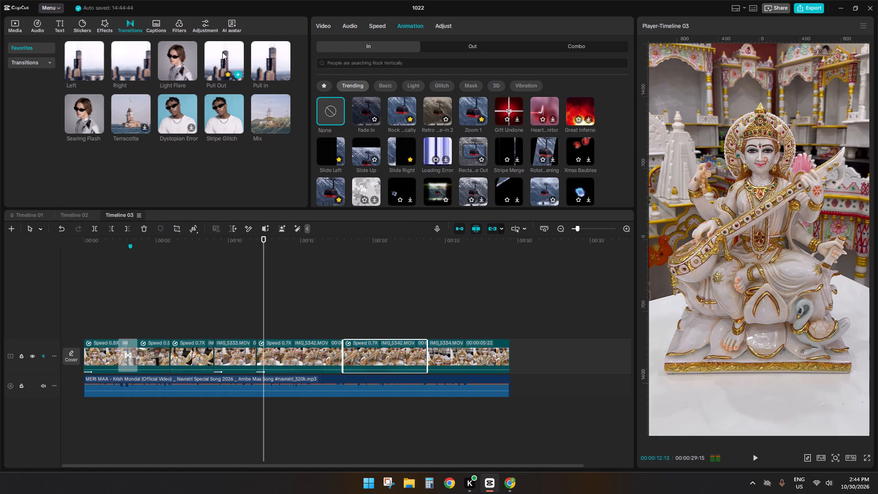
left_click_drag(175, 54, 339, 363)
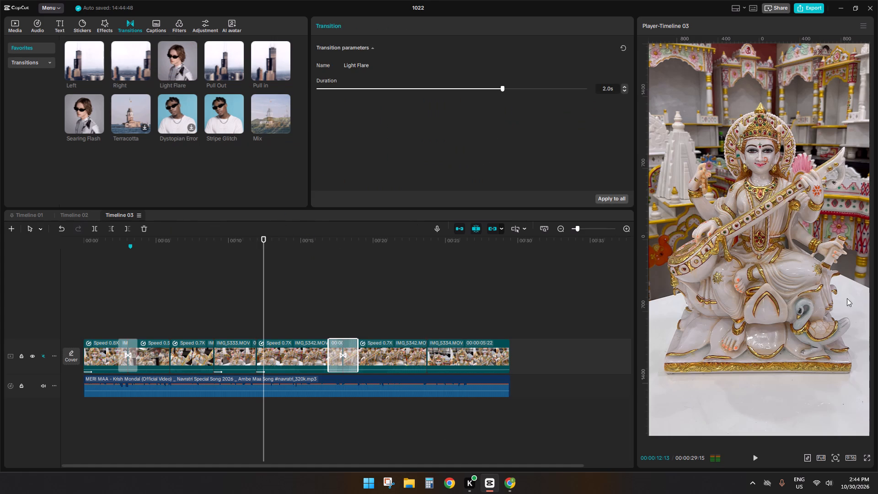
Apply the Fade In in-animation to the last clip, IMG_5334.MOV, and return the playhead to the timeline start.
left_click(484, 360)
left_click(404, 32)
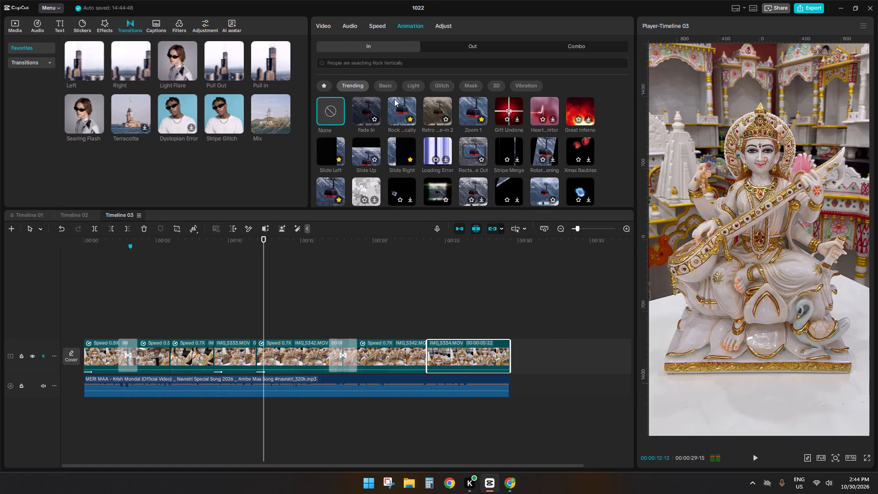
left_click(362, 108)
left_click(262, 287)
left_click_drag(262, 287, 0, 279)
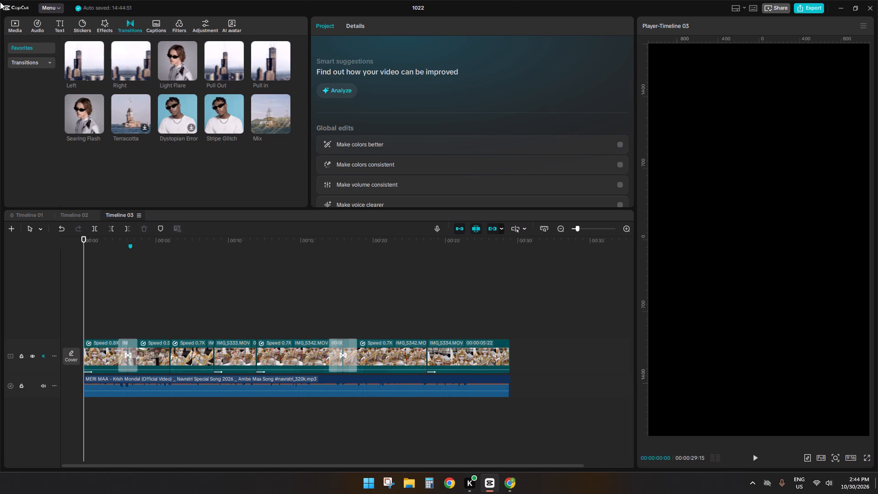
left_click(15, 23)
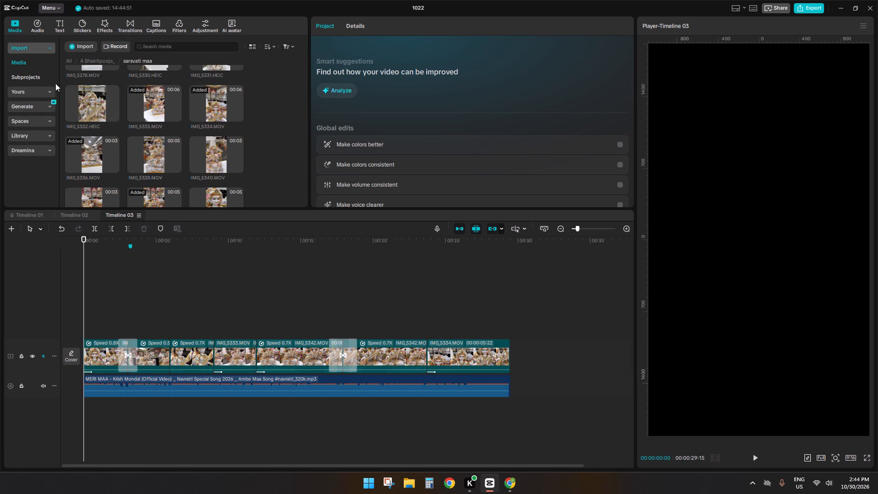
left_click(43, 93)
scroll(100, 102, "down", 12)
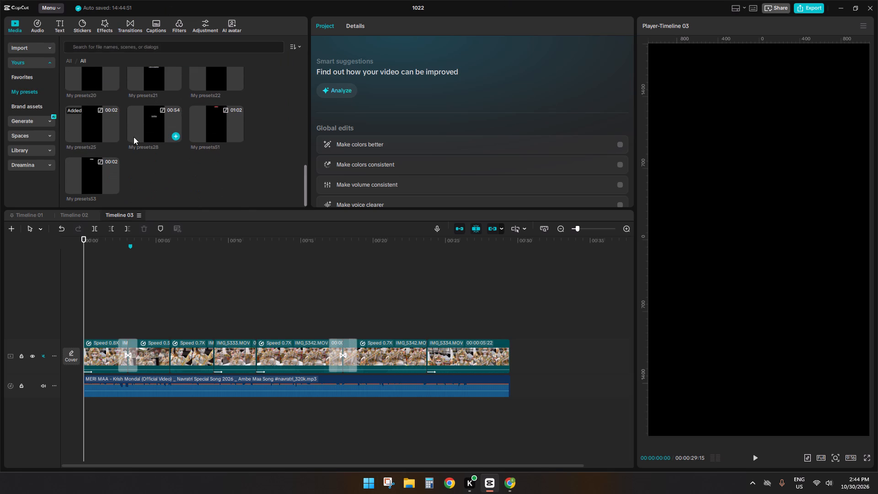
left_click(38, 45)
Import the Light Leak sound effect mp3 from the Downloads folder into the sarsvati maa media folder.
left_click(80, 45)
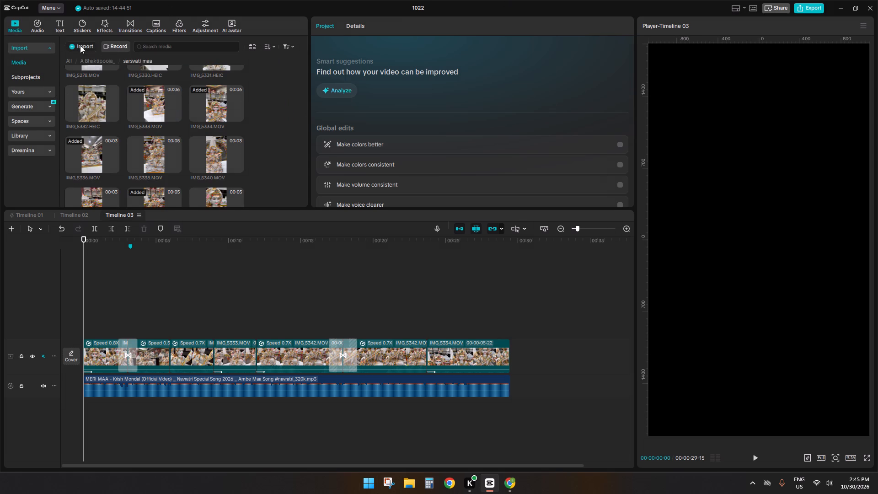
left_click(87, 60)
left_click(41, 128)
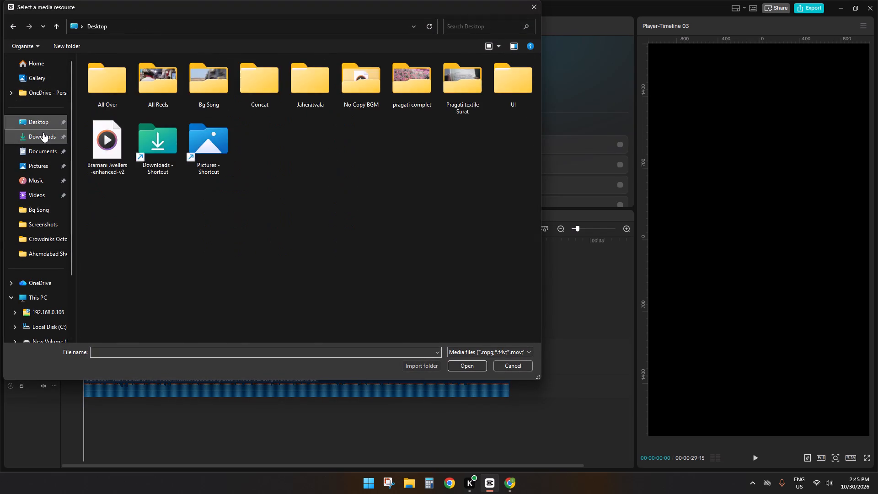
left_click(43, 132)
double_click(267, 88)
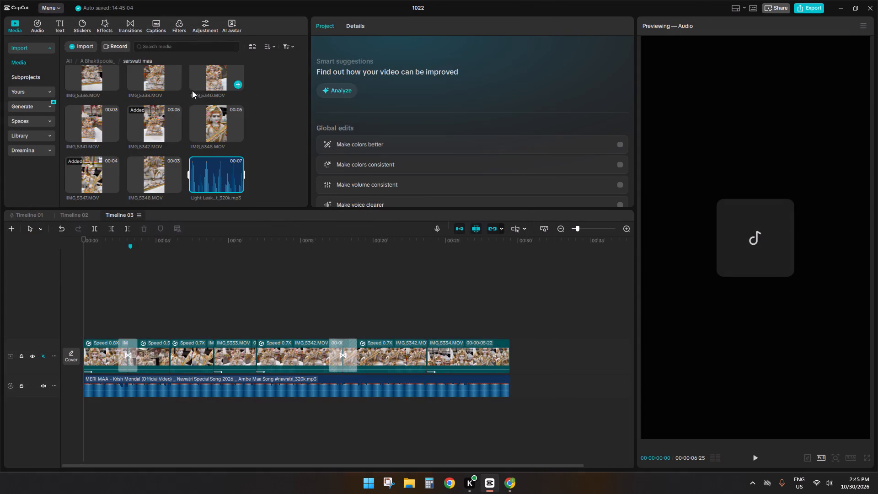
Place the Light Leak sound effect on a new audio track under the second Light Flare transition, shift it slightly earlier, and play it back.
left_click_drag(212, 175, 330, 420)
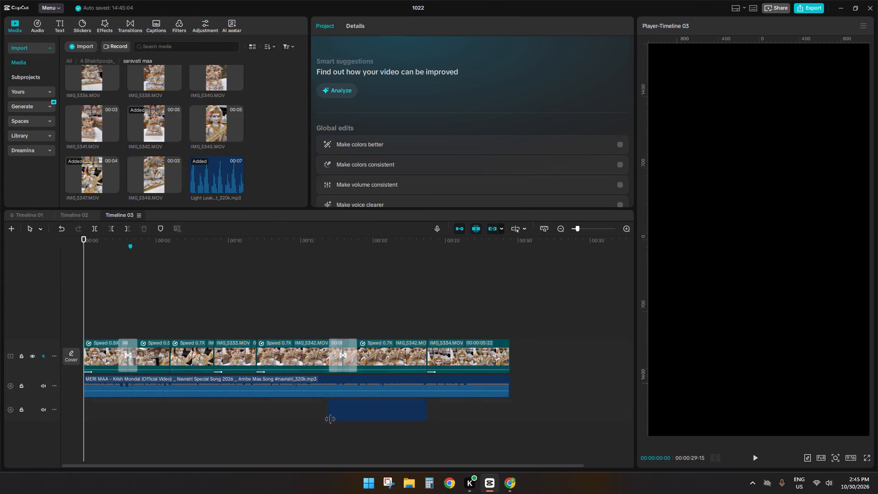
left_click(332, 294)
key("space")
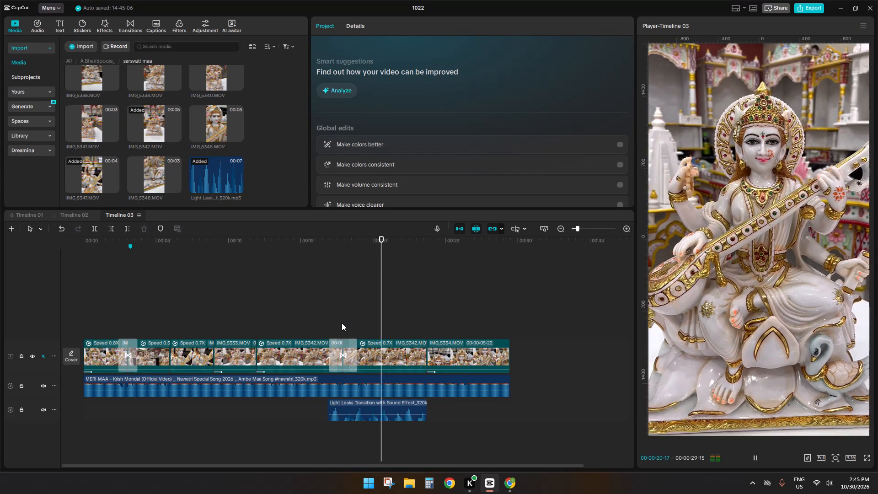
left_click(342, 323)
left_click(331, 325)
key("space")
key("space")
left_click(348, 406)
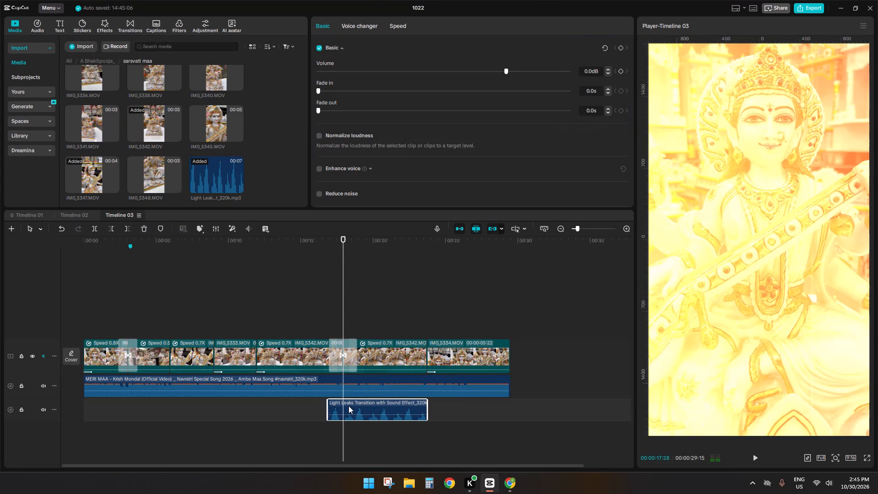
left_click_drag(348, 406, 344, 408)
key("space")
left_click(376, 429)
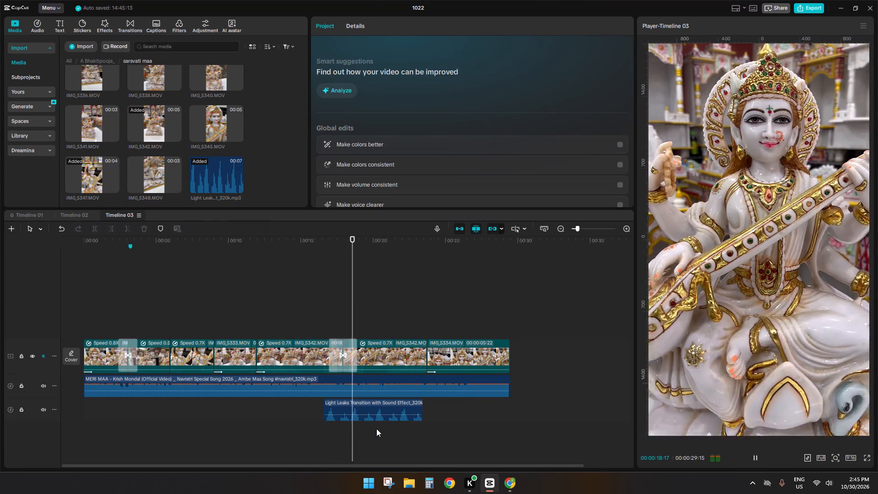
key("space")
left_click(377, 427)
key("space")
left_click(375, 427)
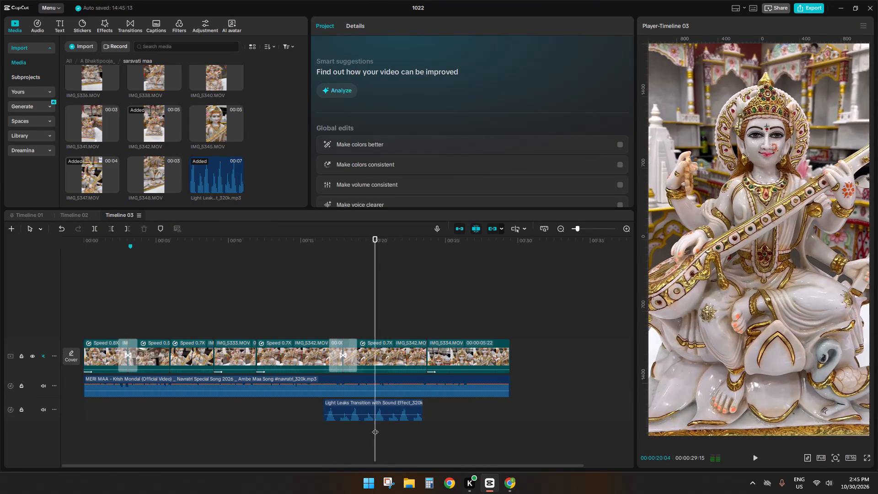
key("space")
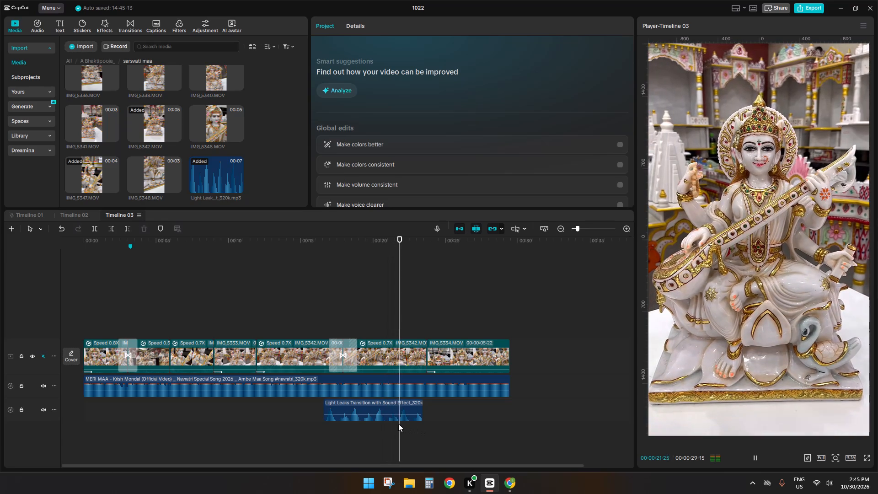
Trim the Light Leak sound effect's start at 00:00:21:04, move it under the second Light Flare transition, and shorten its end to fit.
left_click(390, 423)
left_click(390, 419)
key("q")
left_click_drag(408, 410, 378, 408)
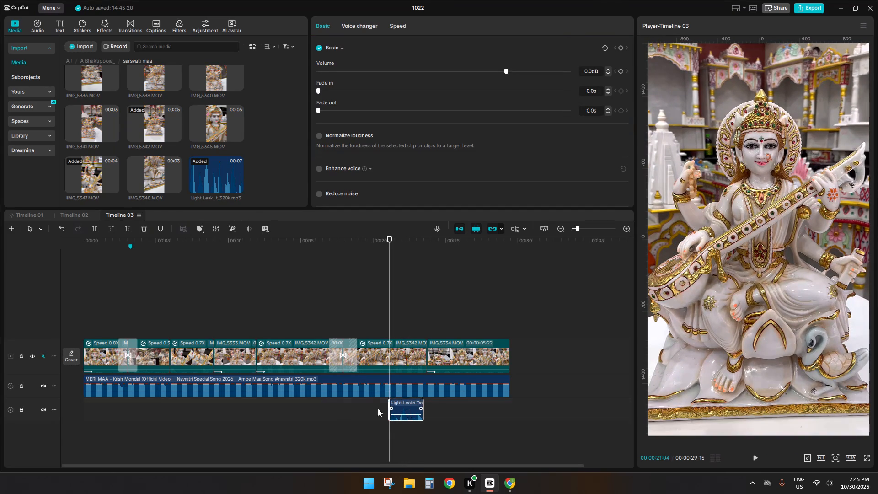
left_click_drag(378, 408, 347, 404)
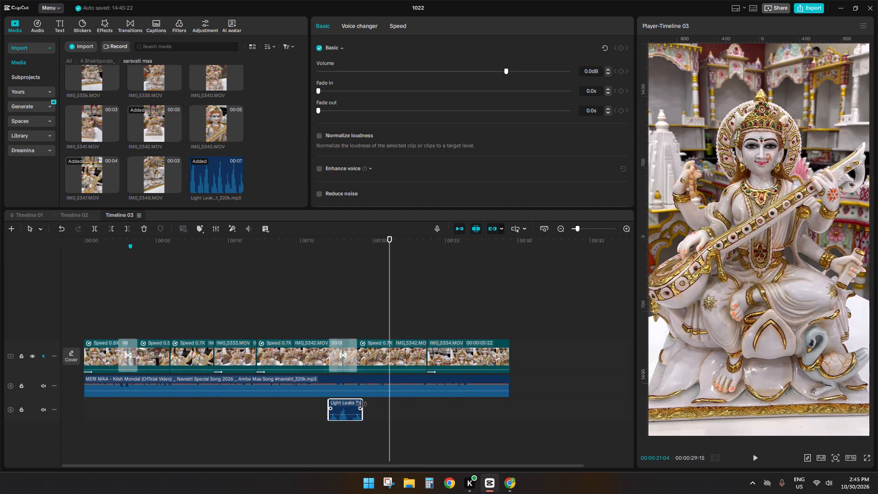
left_click_drag(362, 404, 350, 407)
left_click_drag(341, 408, 345, 408)
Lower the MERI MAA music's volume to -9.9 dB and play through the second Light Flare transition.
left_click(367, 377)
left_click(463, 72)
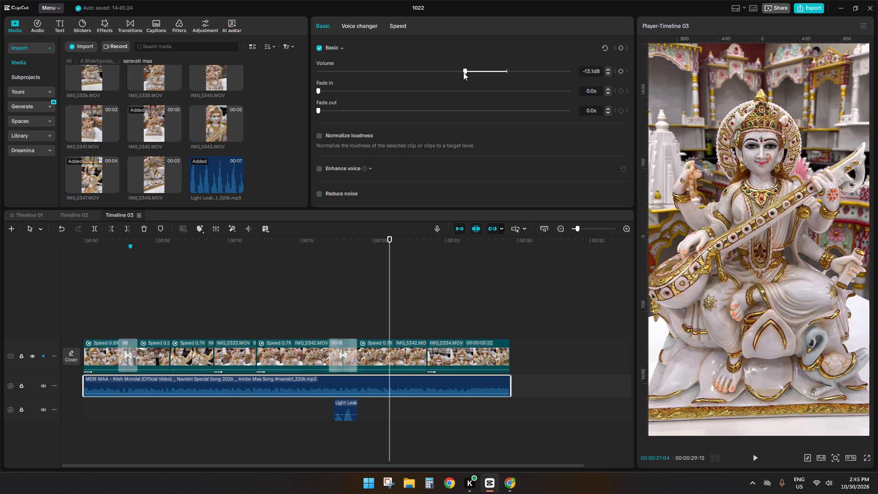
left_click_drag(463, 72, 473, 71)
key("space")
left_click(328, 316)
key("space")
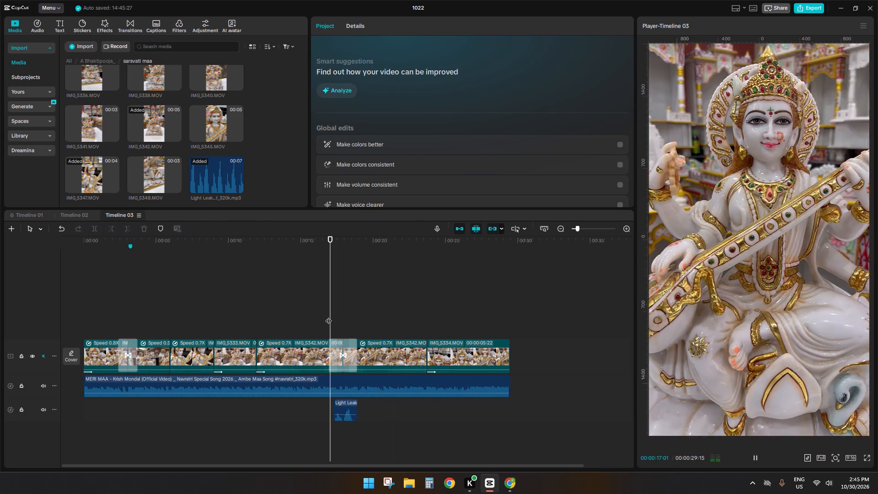
Copy the trimmed Light Leak sound effect to the first Light Flare transition at 00:00:02:17 and play it.
left_click(339, 404)
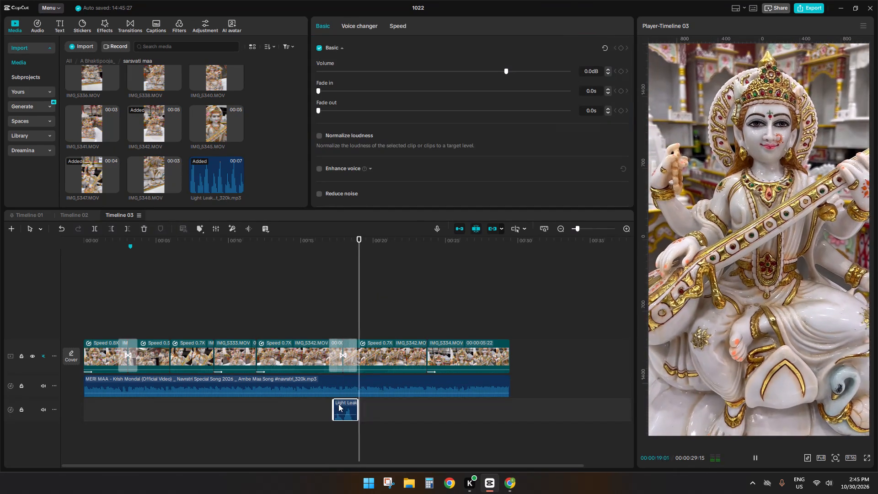
key("ctrl+c")
left_click(121, 327, "ctrl")
key("ctrl+v")
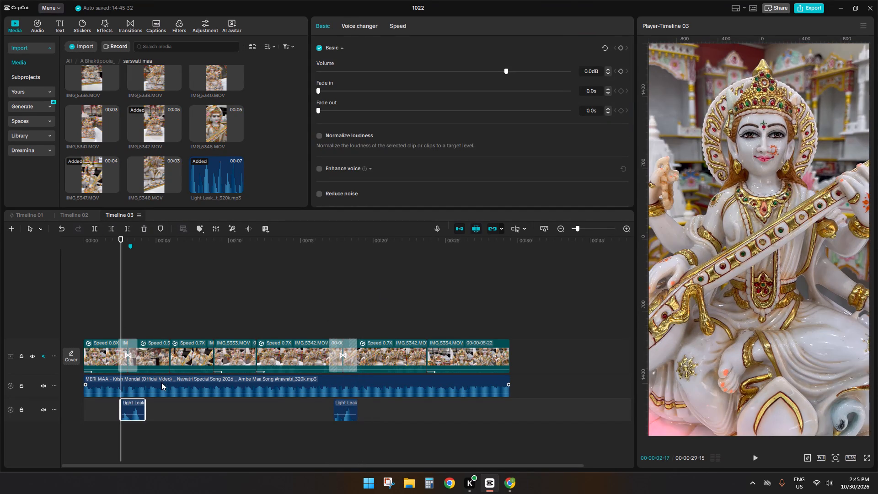
key("space")
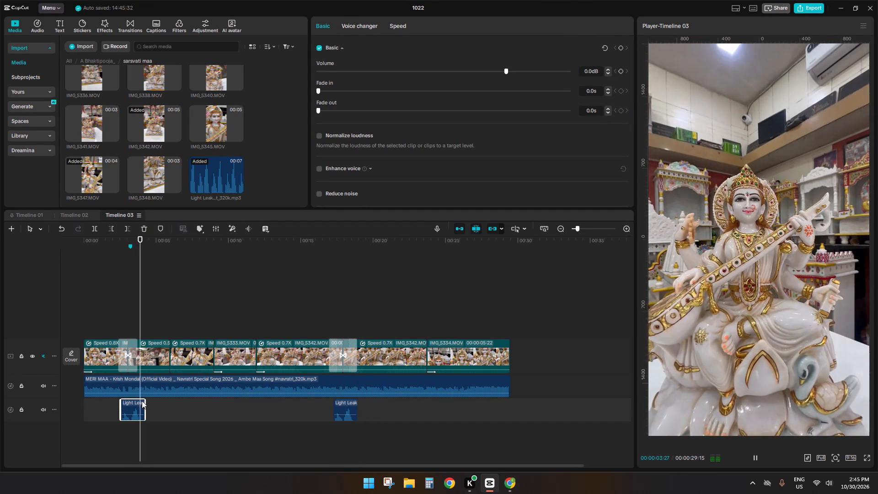
Set the MERI MAA music's volume to -6.7 dB and listen to the mix.
left_click(205, 389)
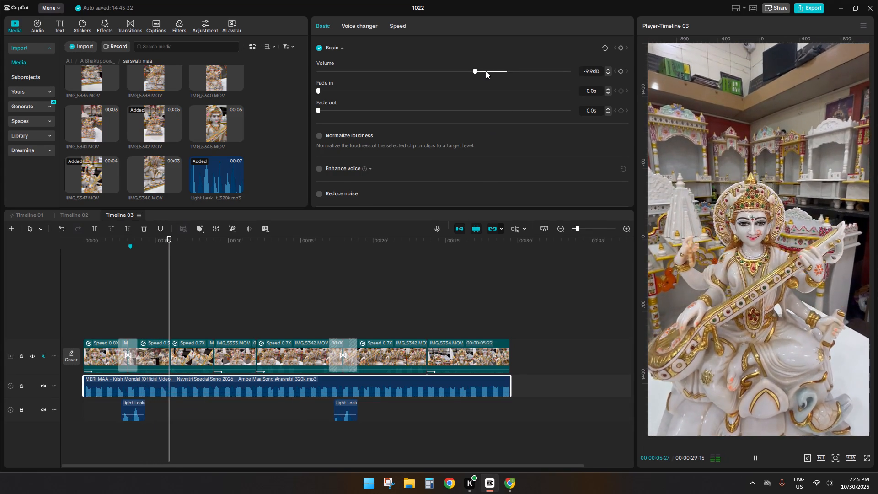
double_click(486, 71)
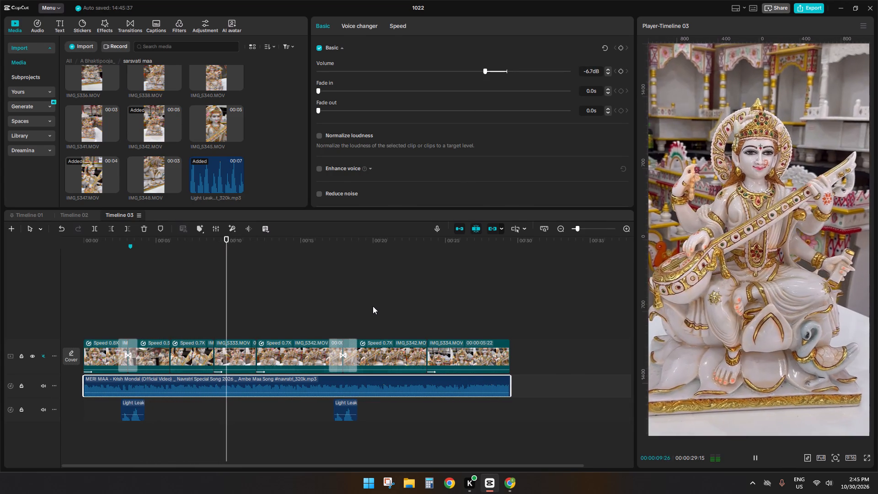
key("space")
key("space")
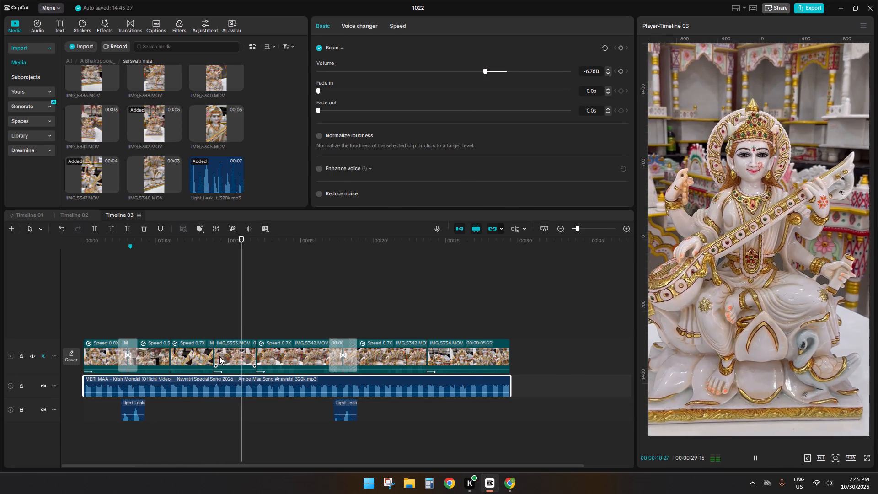
Enable Stabilize at the Recommended level for all clips on the main video track.
scroll(290, 350, "down", 4, "ctrl")
key("space")
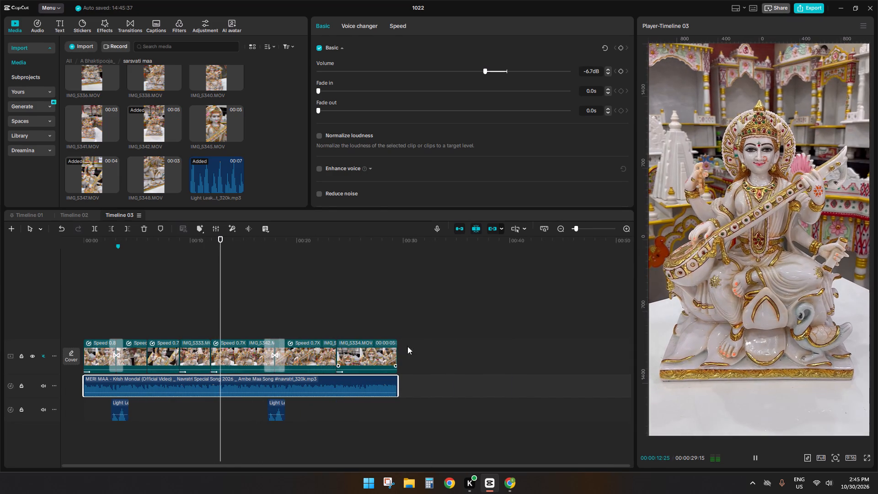
left_click_drag(424, 347, 47, 347)
left_click_drag(427, 346, 108, 330)
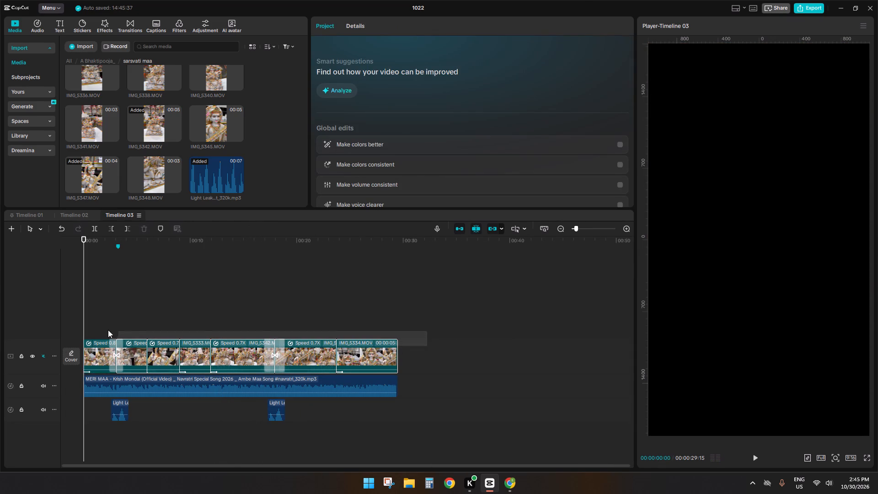
left_click_drag(108, 330, 102, 329)
scroll(328, 177, "down", 1)
double_click(320, 176)
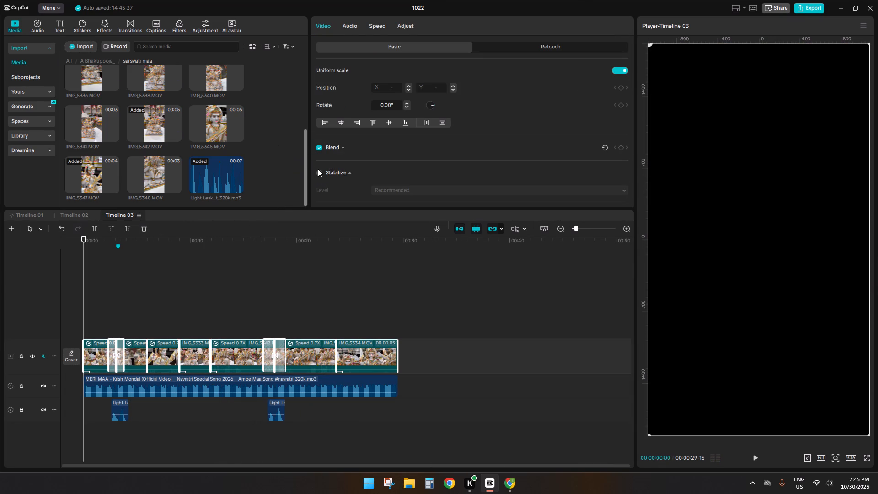
left_click(318, 174)
Add My presets20 above the video at the timeline start and undo its compound clip into an adjustment layer.
left_click(31, 90)
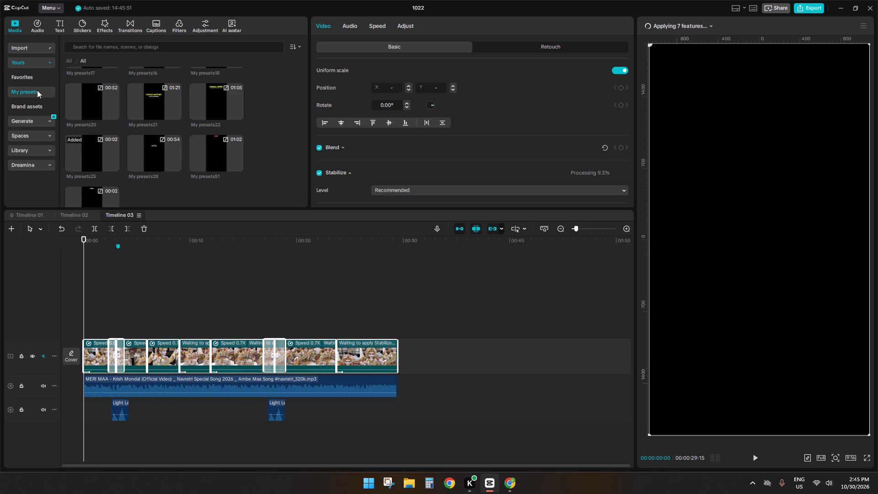
left_click_drag(83, 95, 97, 293)
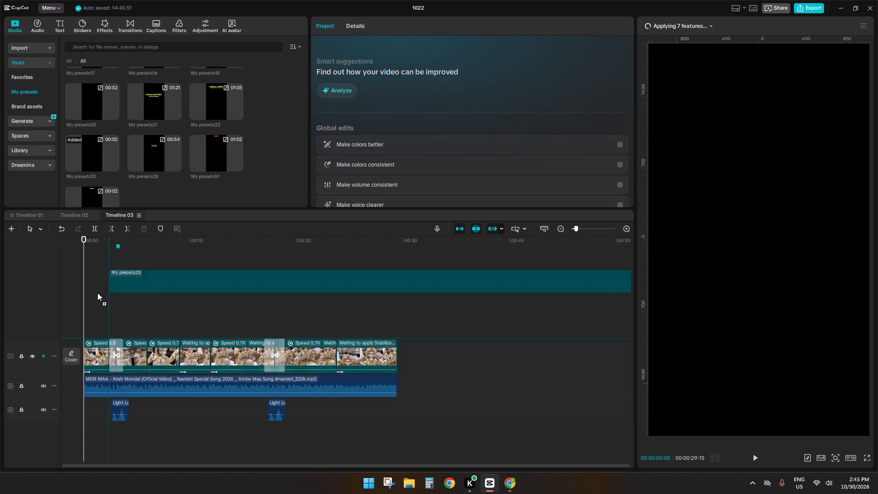
left_click_drag(97, 293, 86, 299)
right_click(110, 322)
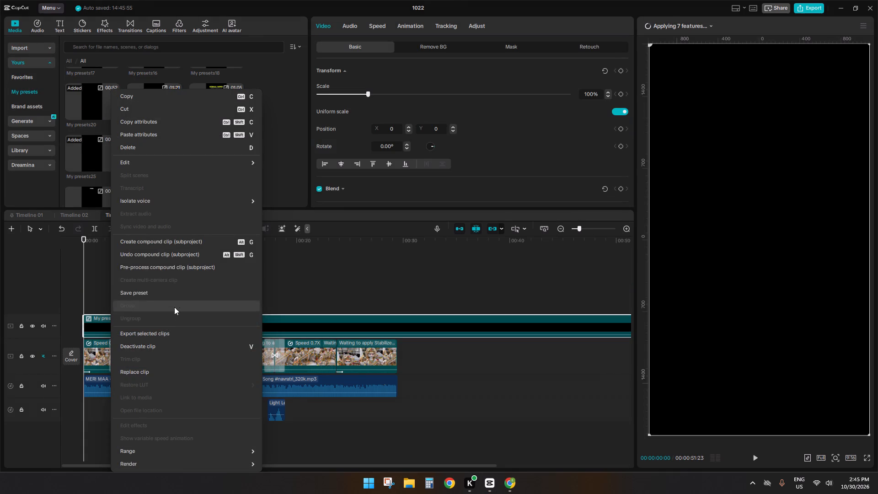
left_click(146, 255)
Split the adjustment layer at the video's end, 00:00:29:15, and delete the excess part.
left_click(400, 319)
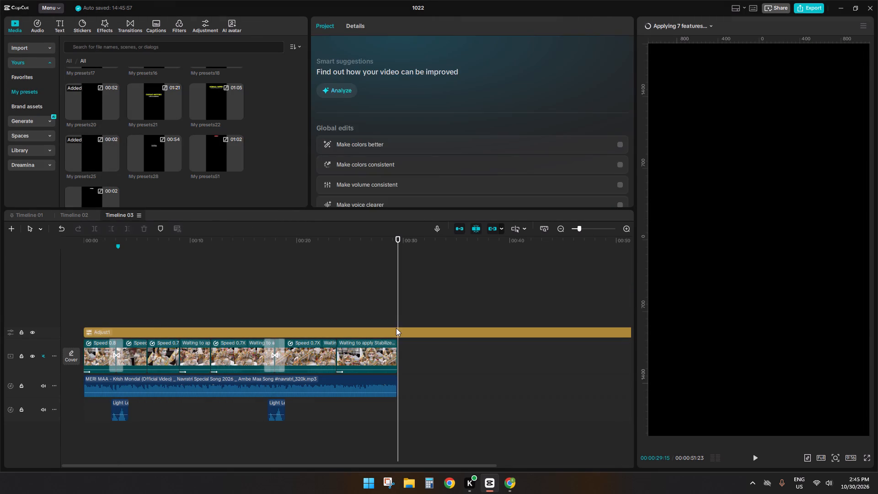
left_click(396, 328)
key("s")
key("d")
Turn off Color match on the adjustment layer, leaving Auto adjust off, and play the timeline from the start.
left_click(381, 332)
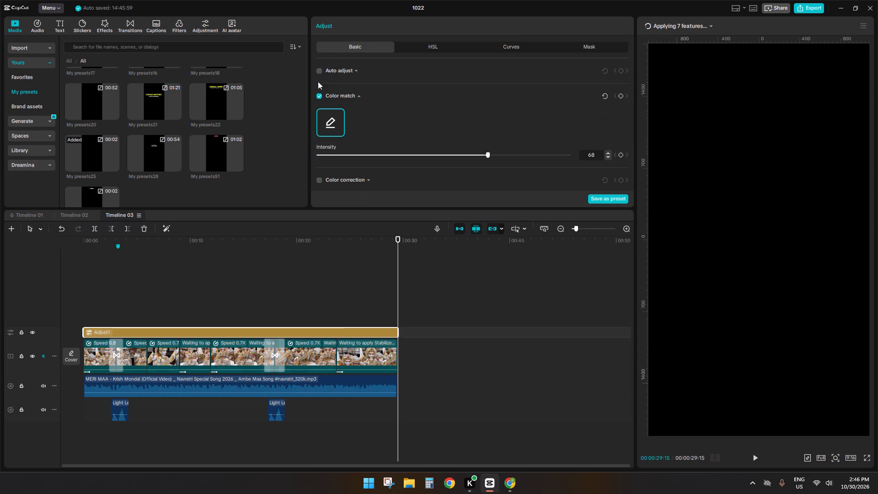
left_click(321, 70)
left_click(321, 70)
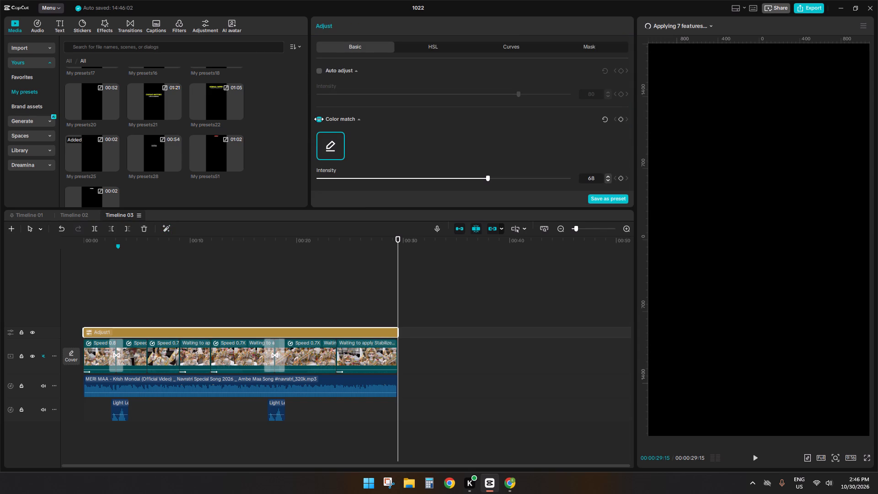
left_click(319, 119)
left_click(156, 312)
left_click_drag(156, 312, 0, 316)
key("space")
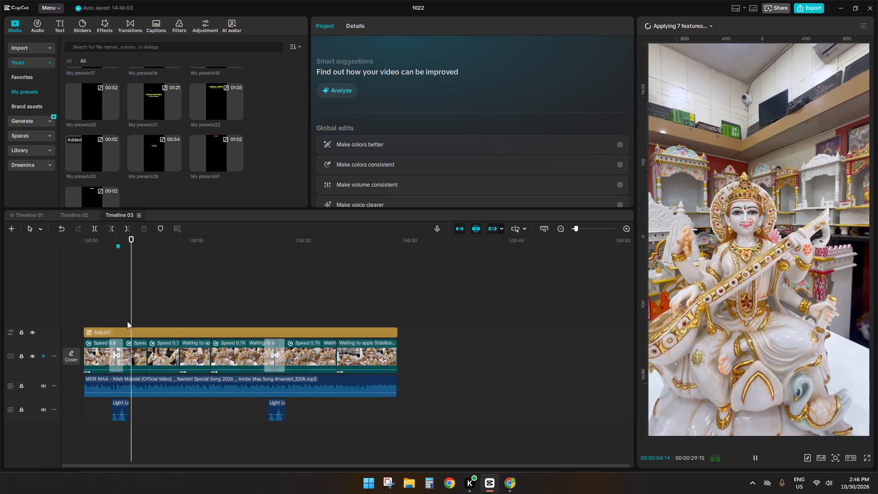
Shift the first Light Leak sound effect slightly earlier to align with the first Light Flare transition and continue playback.
scroll(138, 403, "up", 10, "ctrl")
key("space")
left_click_drag(107, 404, 102, 404)
key("space")
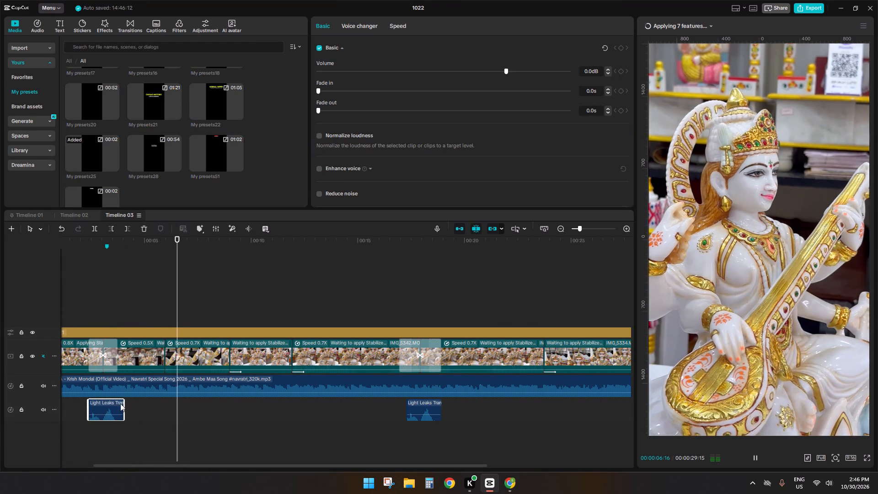
Apply the Fade In in-animation to the third clip, the 0.7X one, after trying Rock Vertically, and play the result.
left_click(187, 364)
left_click(412, 27)
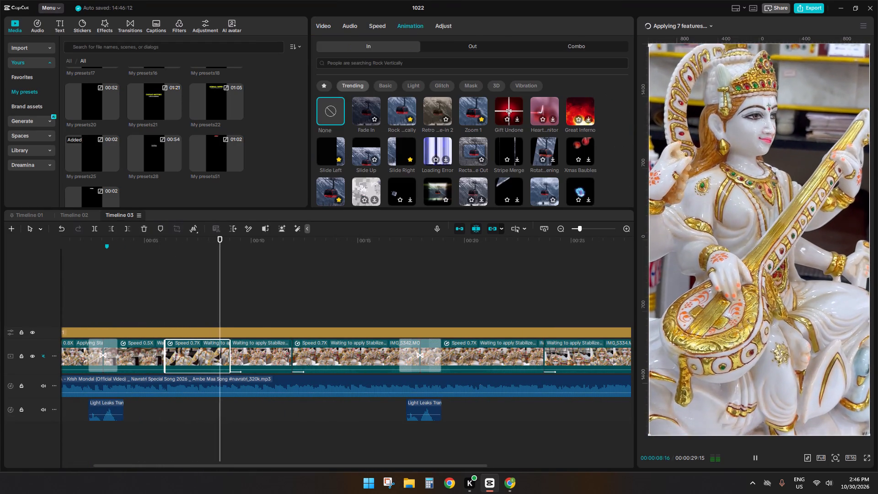
left_click(405, 111)
left_click(373, 107)
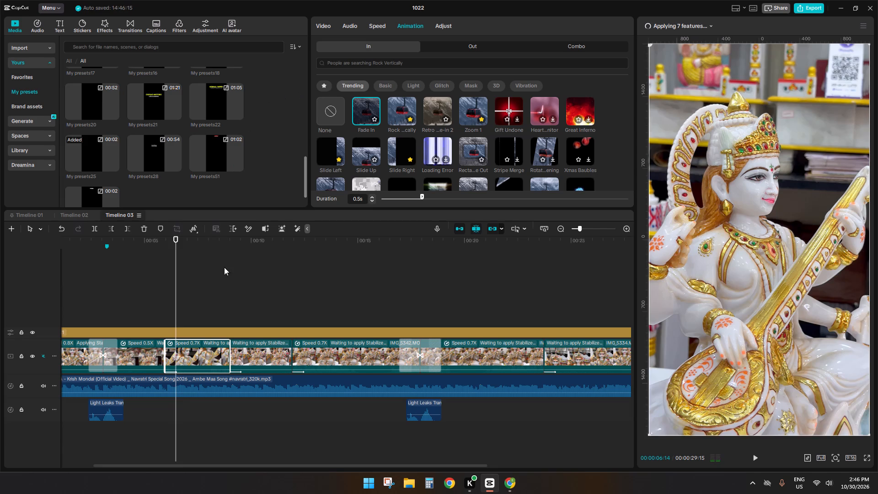
key("space")
scroll(291, 349, "down", 3, "ctrl")
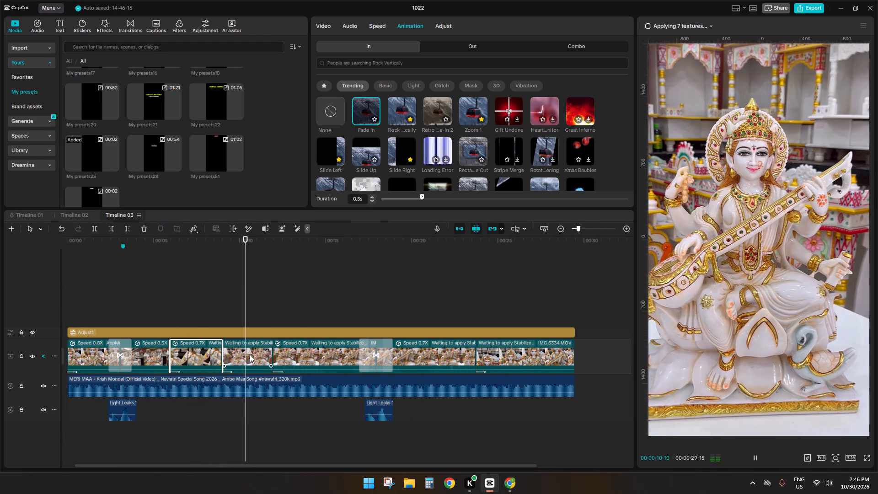
key("space")
Replace the fourth clip with IMG_5342.MOV from the sarsvati maa folder, keeping the original video effect, and play the replaced section.
left_click(21, 46)
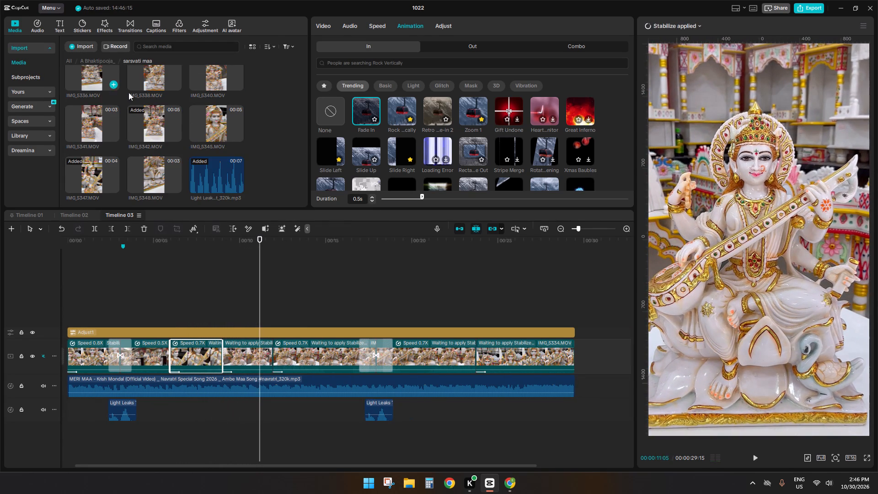
left_click(151, 110)
key("space")
left_click_drag(154, 126, 255, 255)
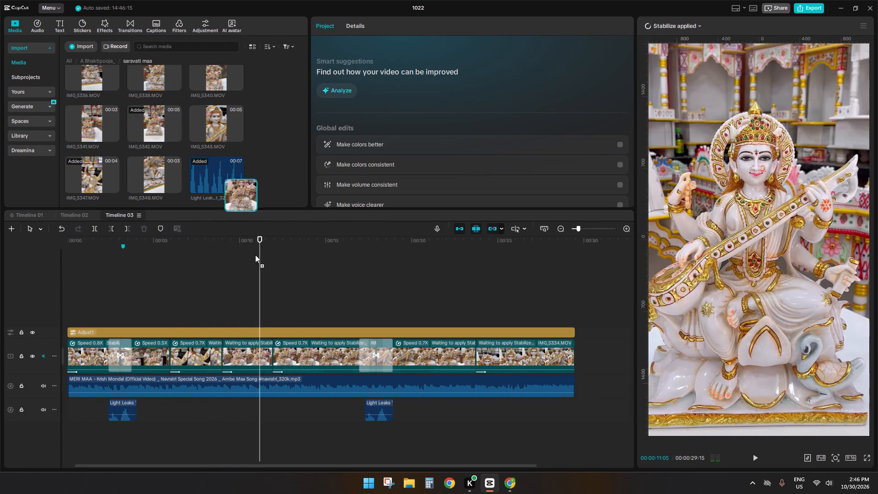
left_click_drag(255, 255, 252, 353)
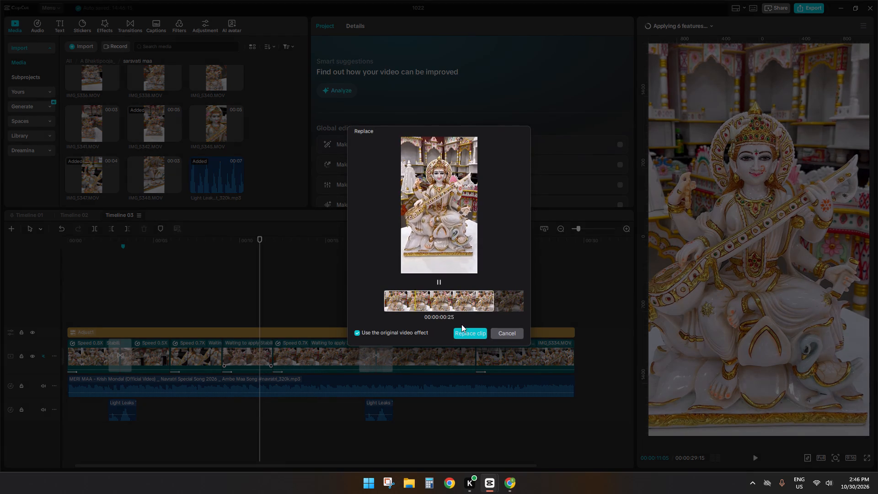
left_click(461, 330)
left_click(400, 274)
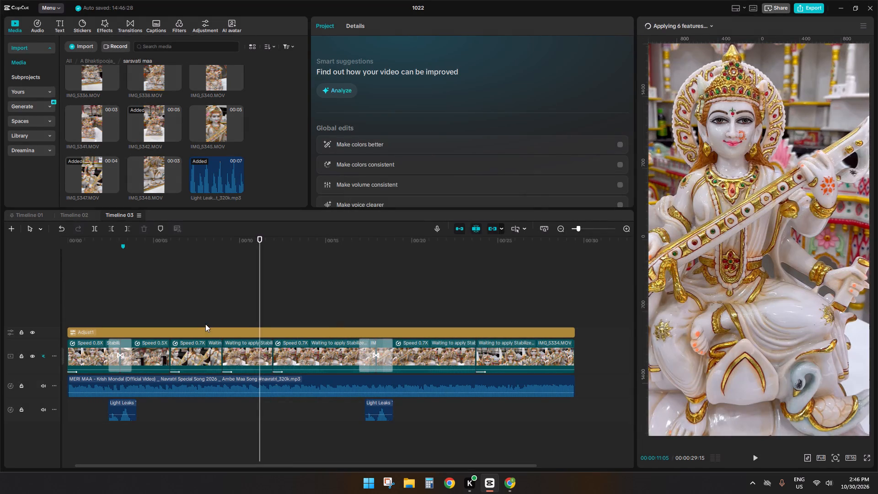
left_click(213, 315)
key("space")
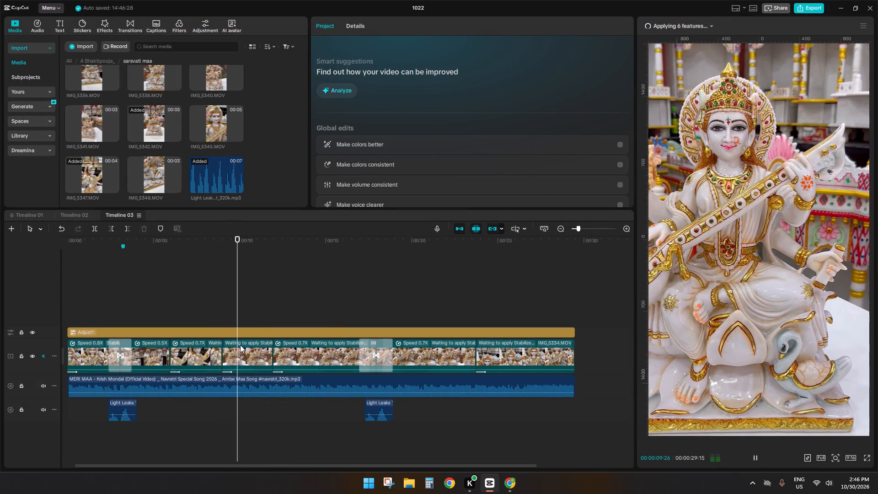
Set the scale of the fourth clip, IMG_5342.MOV, to 100% and play the section.
key("space")
left_click(240, 353)
left_click_drag(766, 231, 793, 230)
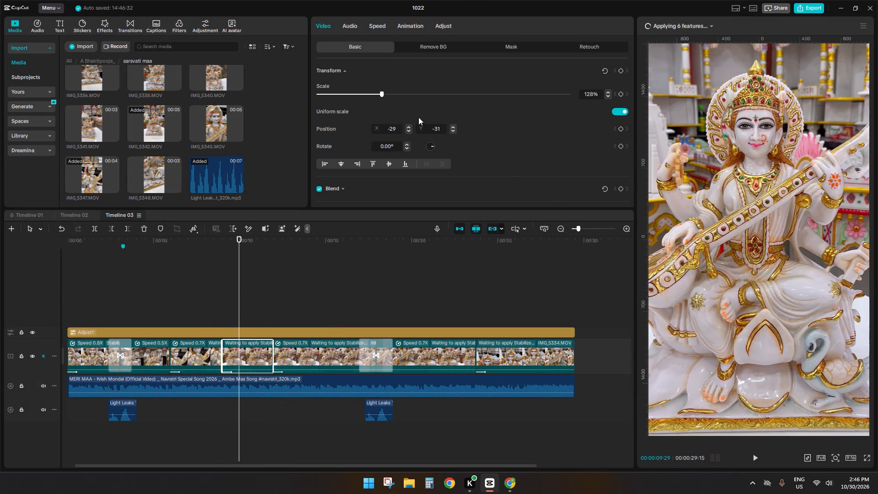
left_click_drag(583, 92, 603, 93)
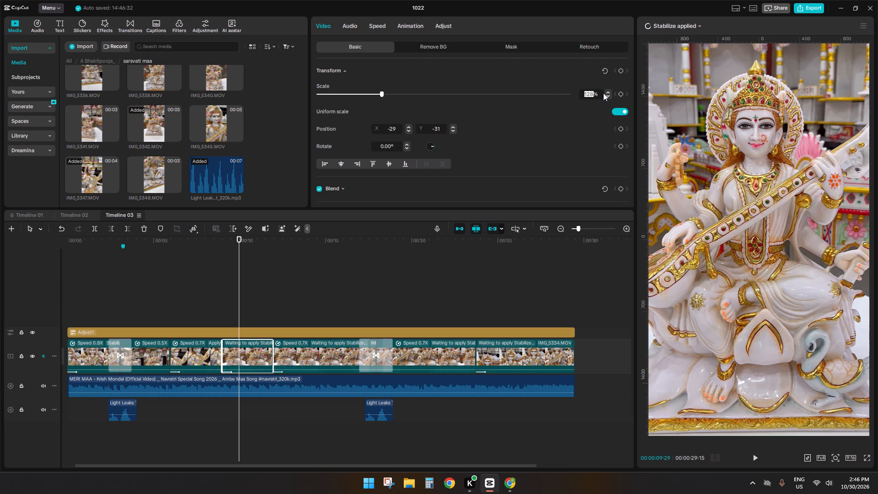
key("1")
type("00")
key("Return")
left_click(687, 148)
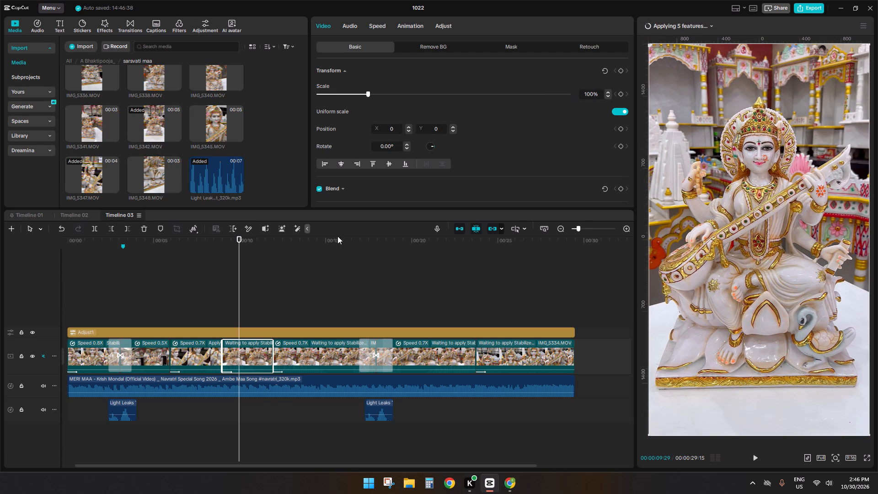
left_click(214, 294)
key("space")
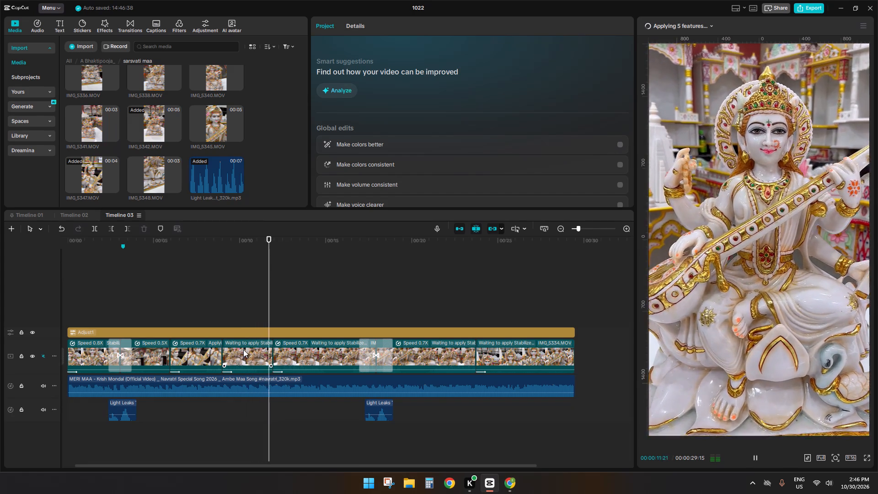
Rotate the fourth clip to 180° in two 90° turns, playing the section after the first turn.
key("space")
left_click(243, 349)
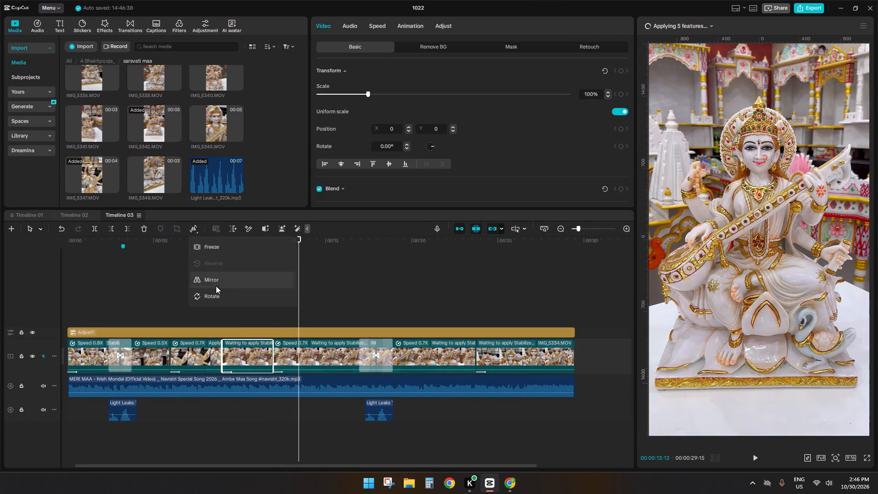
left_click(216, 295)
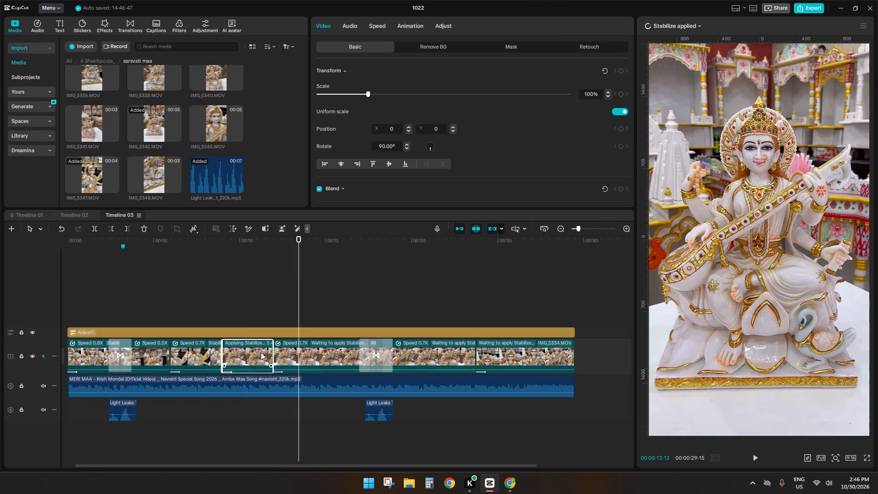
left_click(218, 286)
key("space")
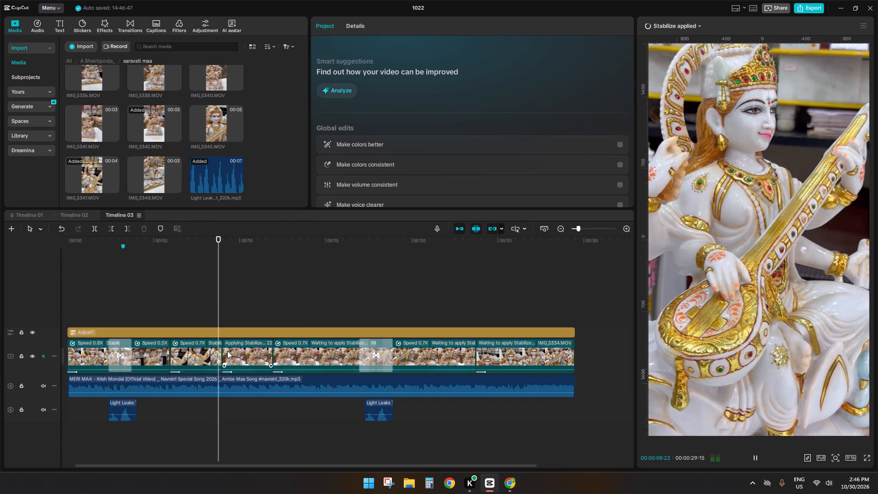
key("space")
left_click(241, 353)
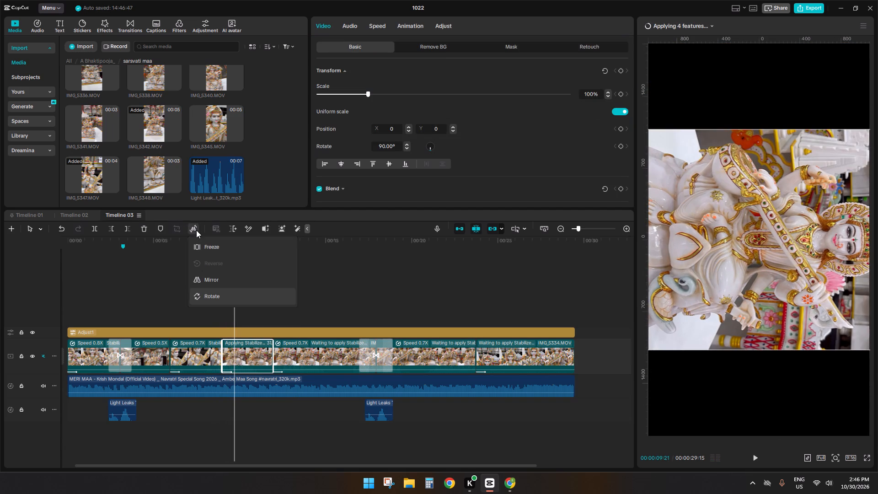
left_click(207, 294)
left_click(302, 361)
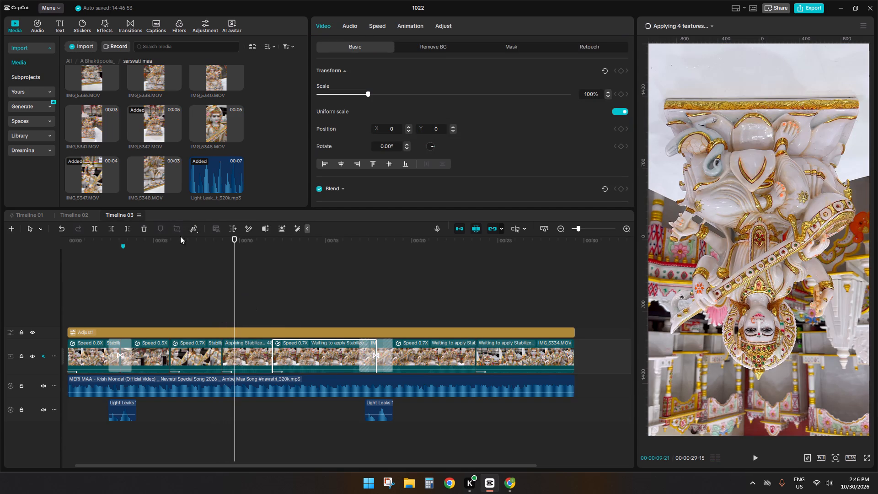
Turn the fourth clip into a compound clip.
left_click(234, 354)
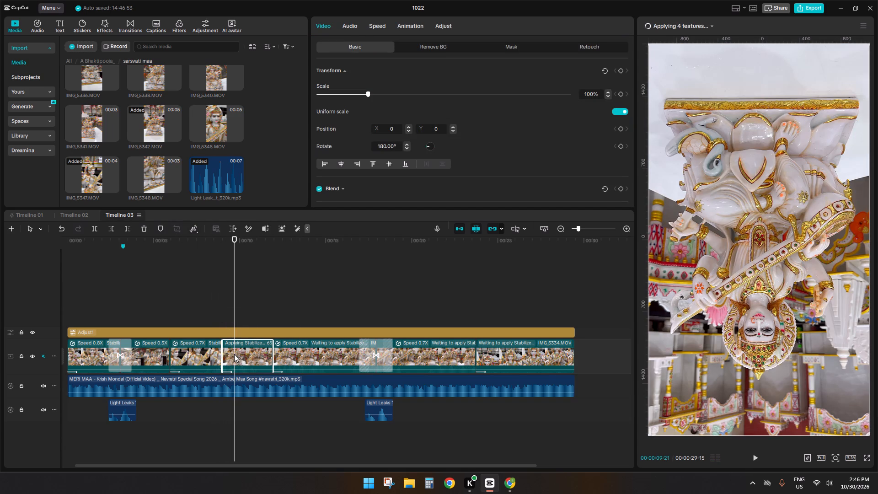
key("alt+g")
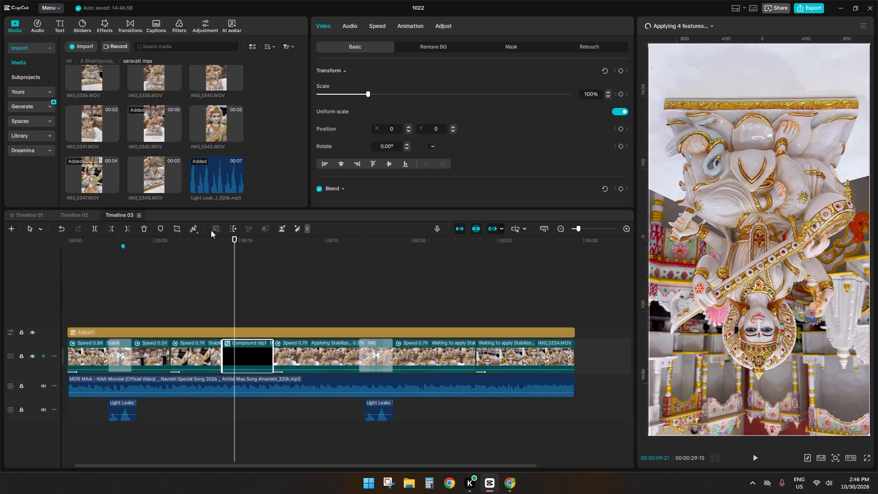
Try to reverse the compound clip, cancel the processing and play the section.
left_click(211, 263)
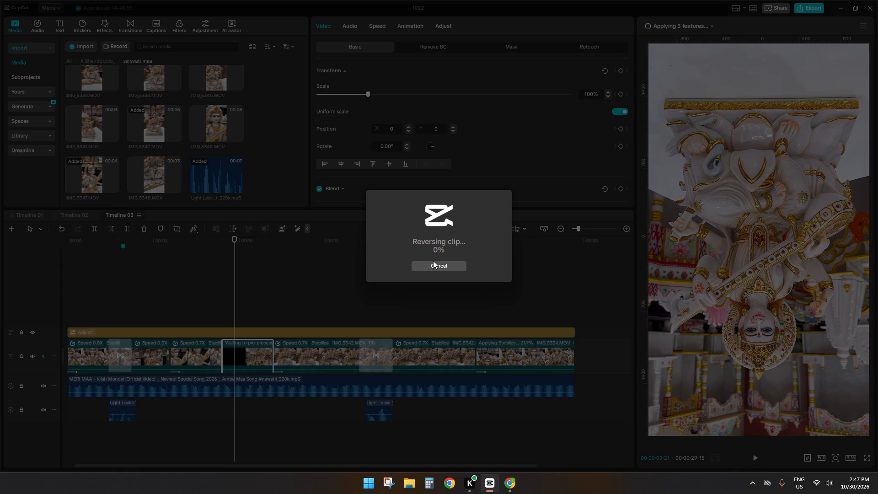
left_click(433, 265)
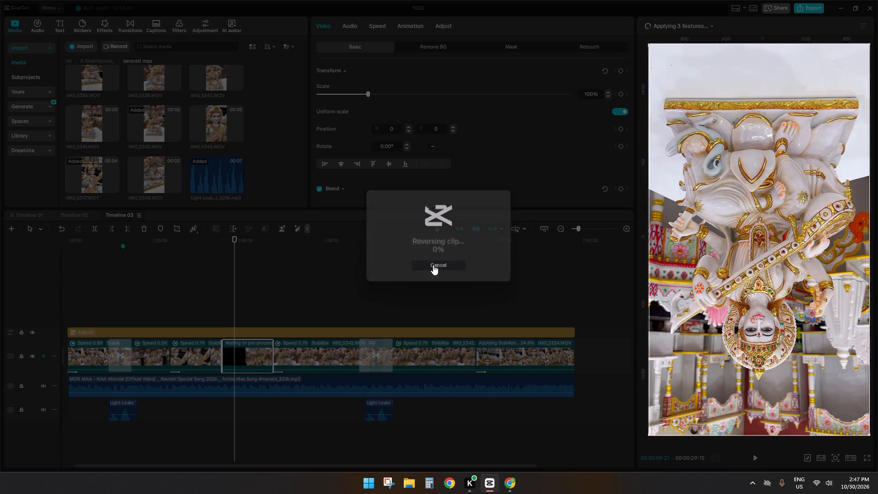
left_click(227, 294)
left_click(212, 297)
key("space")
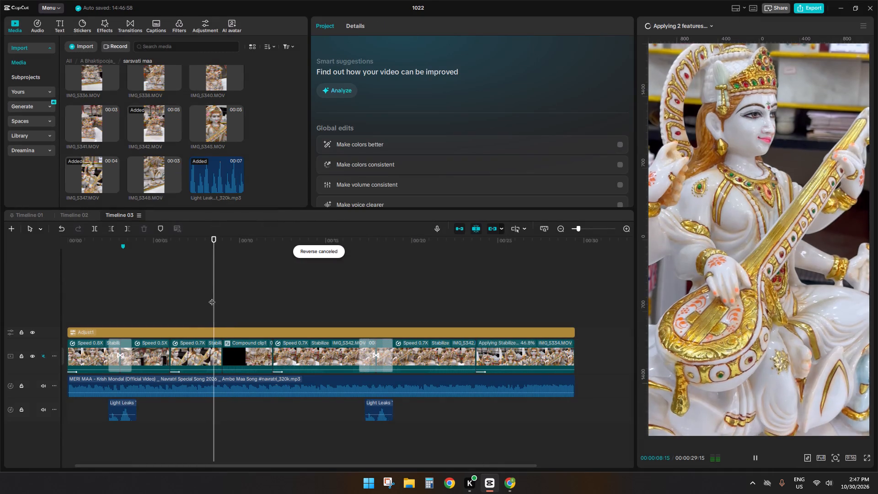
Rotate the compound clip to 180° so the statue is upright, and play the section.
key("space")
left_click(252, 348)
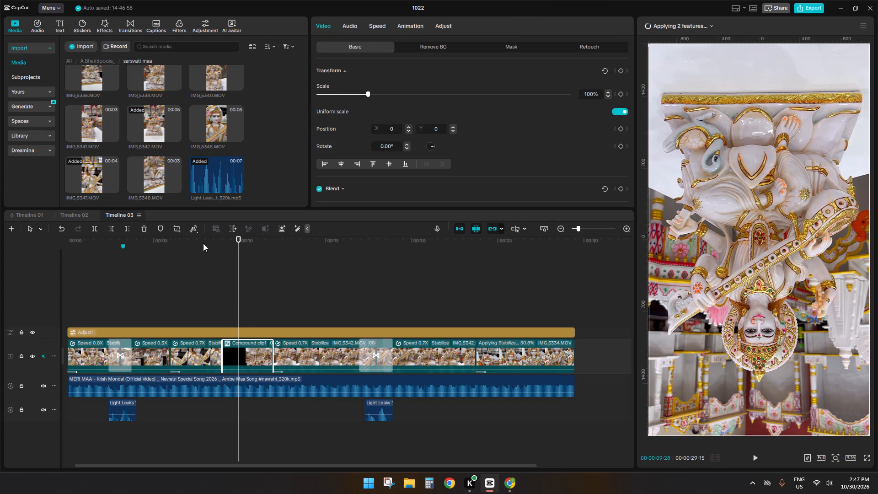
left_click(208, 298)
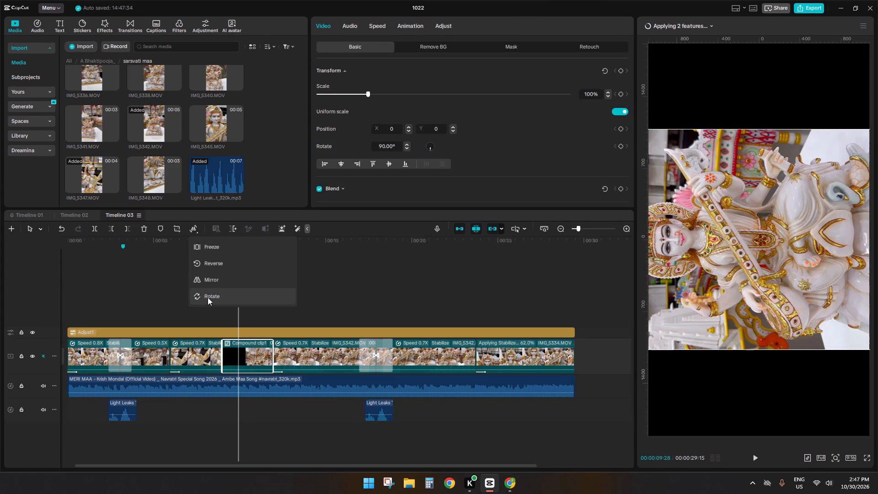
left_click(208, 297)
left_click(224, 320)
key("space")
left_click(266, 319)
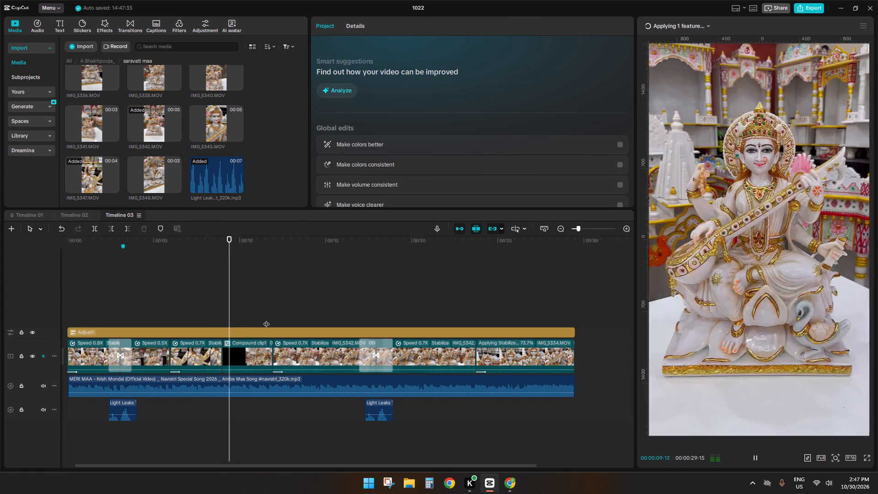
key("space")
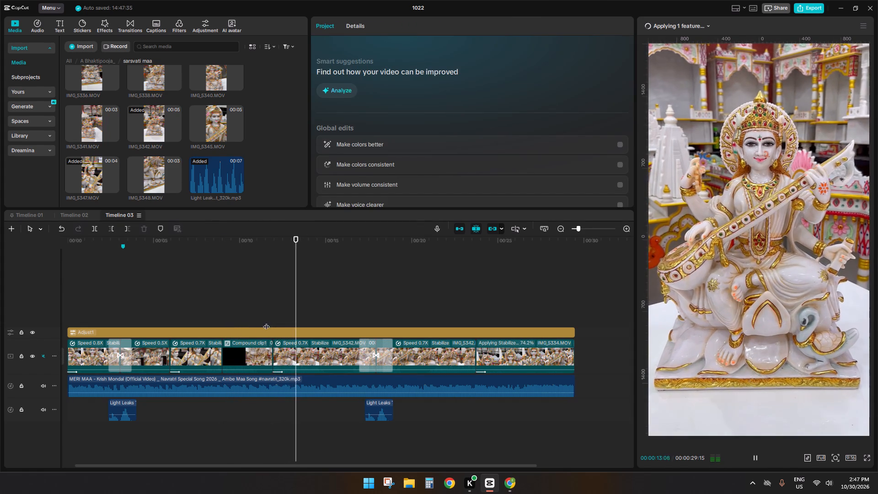
Reverse the fourth clip, the compound clip.
left_click(239, 356)
key("space")
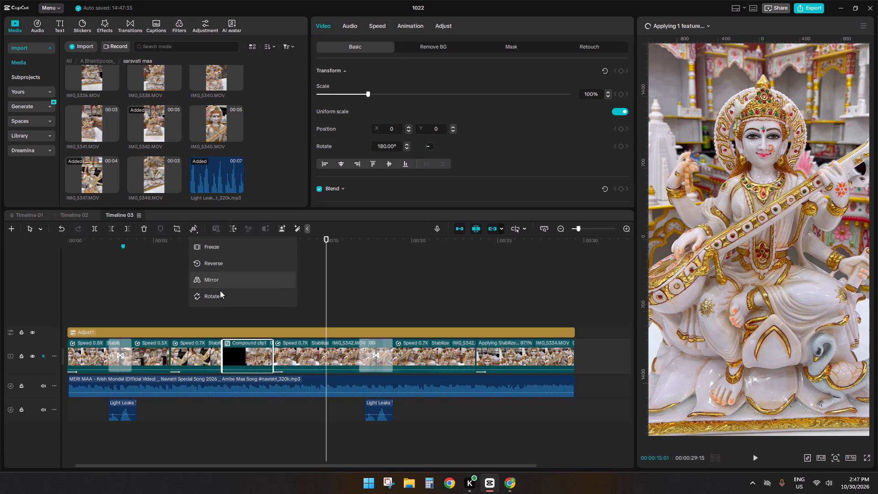
left_click(213, 266)
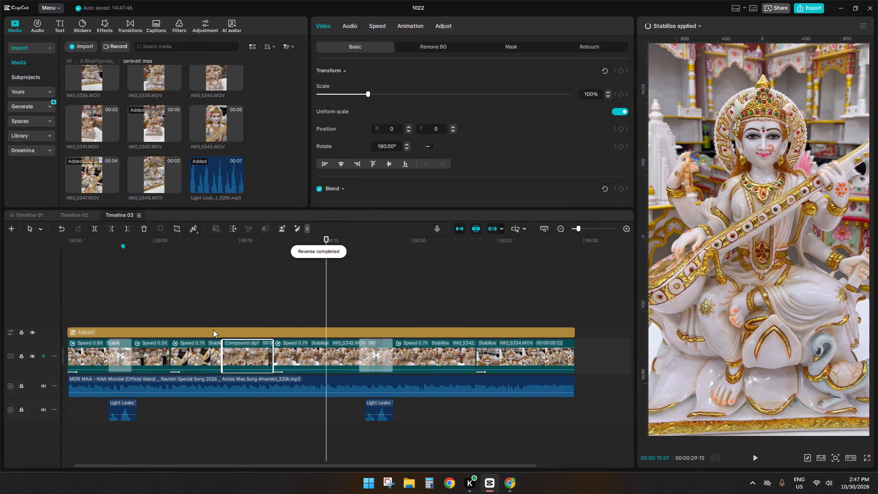
Play the timeline from just before the compound clip into the last clip to review the reversed section and the remaining clips.
left_click(196, 313)
key("space")
left_click(208, 312)
key("space")
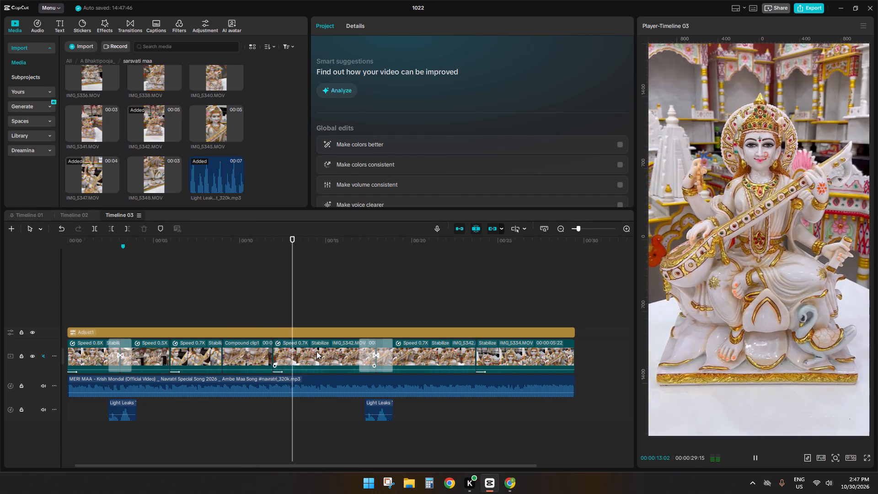
left_click(378, 310)
key("space")
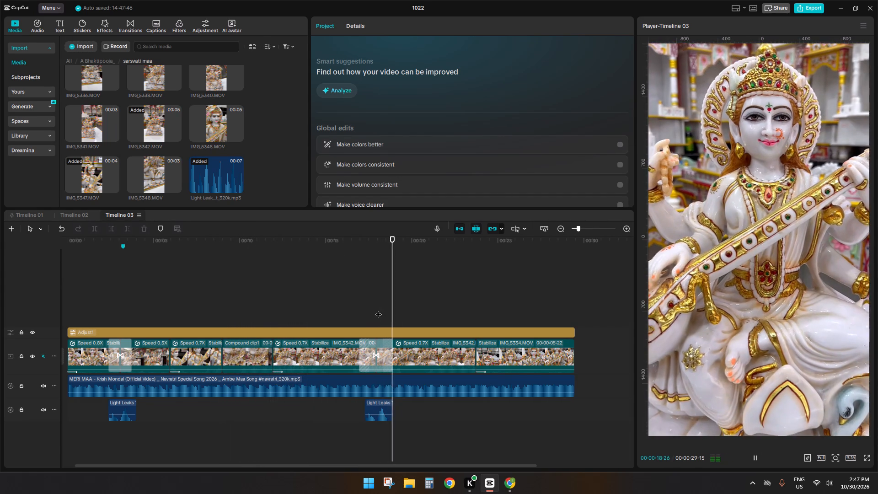
scroll(396, 327, "down", 5, "ctrl")
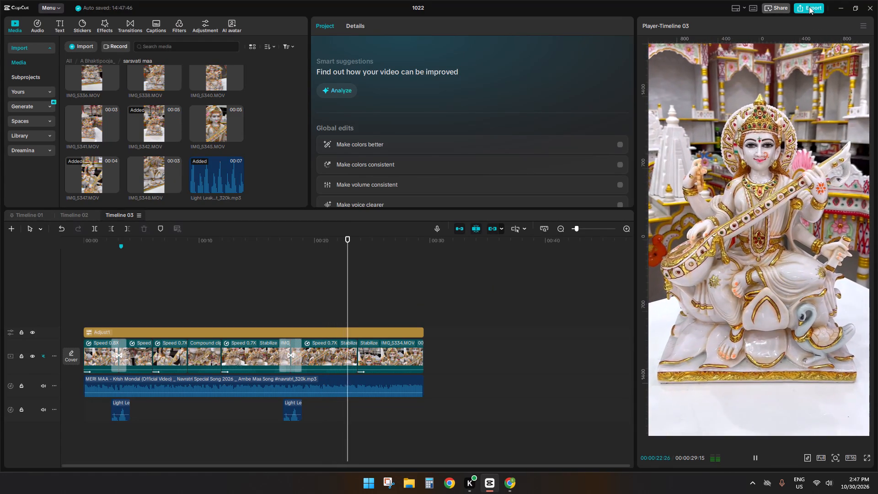
key("space")
key("space")
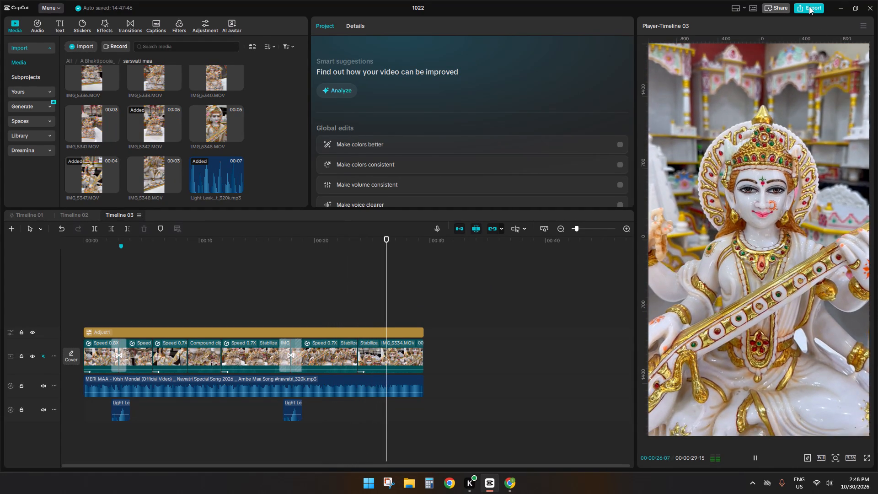
key("space")
Export Timeline 03 to the Downloads folder under the name fn, keeping the 1080P, HEVC, mp4 and 30fps settings.
left_click(809, 6)
left_click_drag(511, 126, 456, 131)
type("fn")
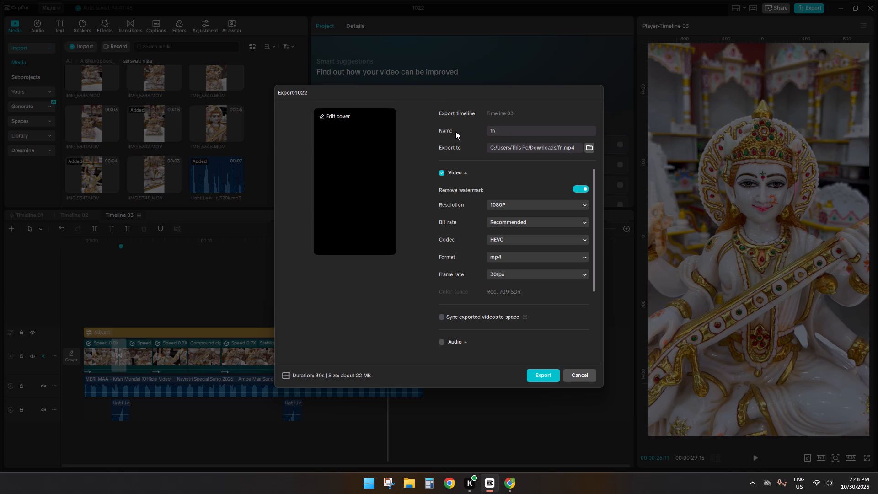
left_click(541, 370)
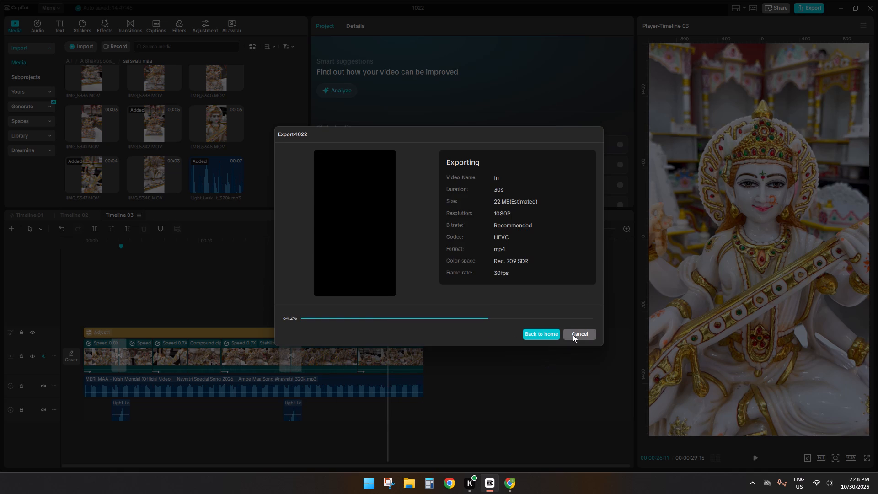
left_click(575, 365)
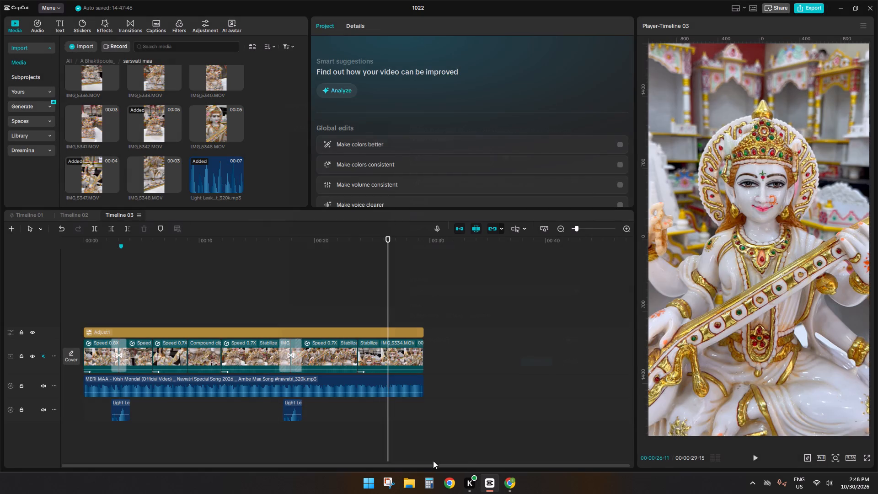
In File Explorer, copy the fn video from Downloads into the Download folder of the 192.168.0.106 network location.
left_click(408, 481)
left_click(37, 330)
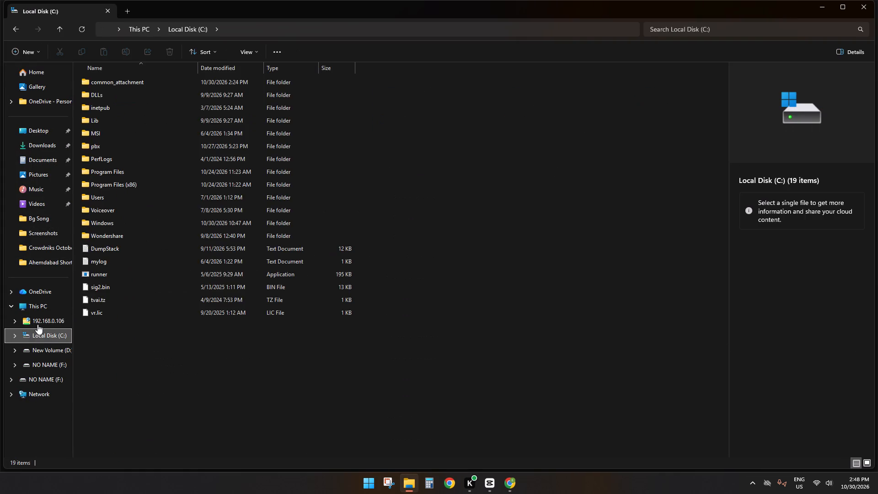
left_click(37, 324)
left_click(46, 146)
left_click(104, 90)
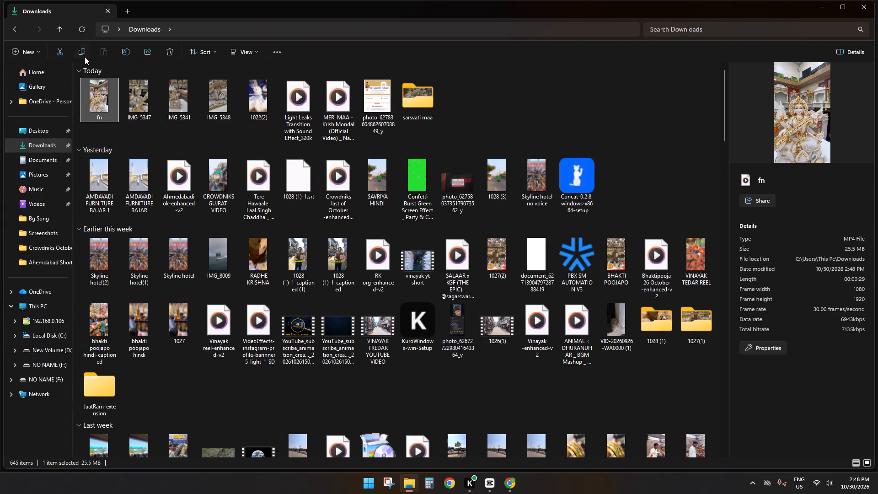
left_click(80, 51)
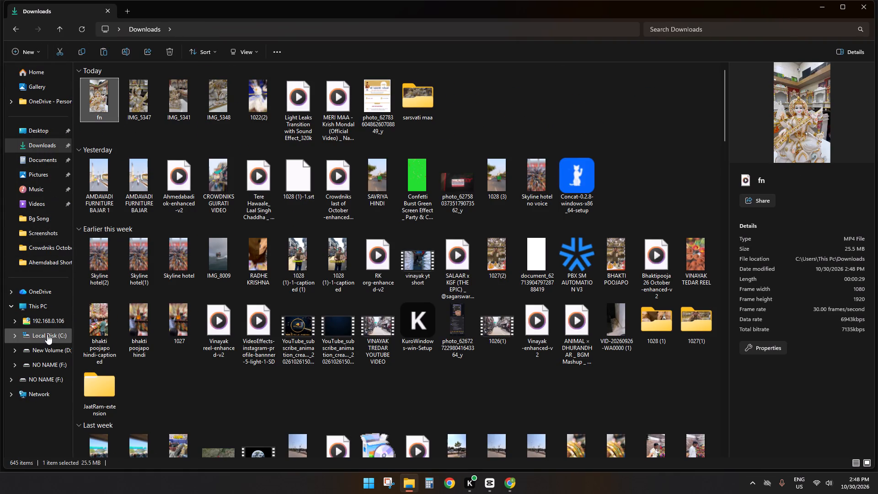
left_click(46, 325)
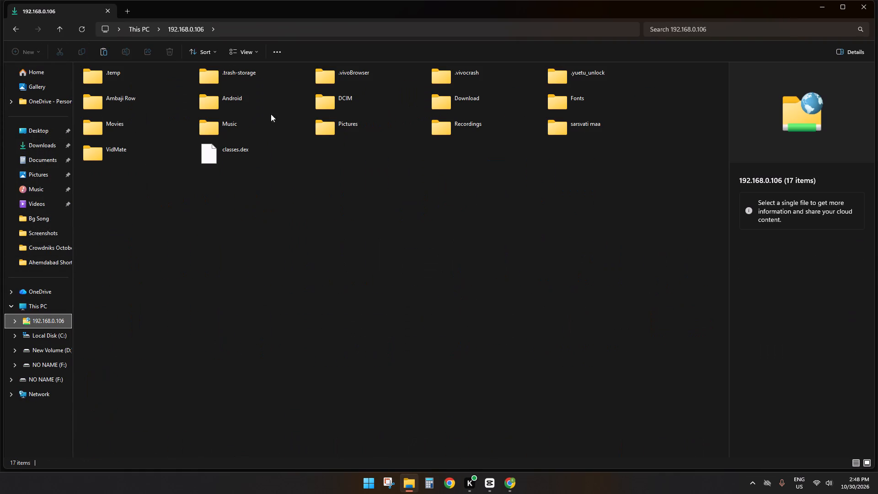
double_click(431, 108)
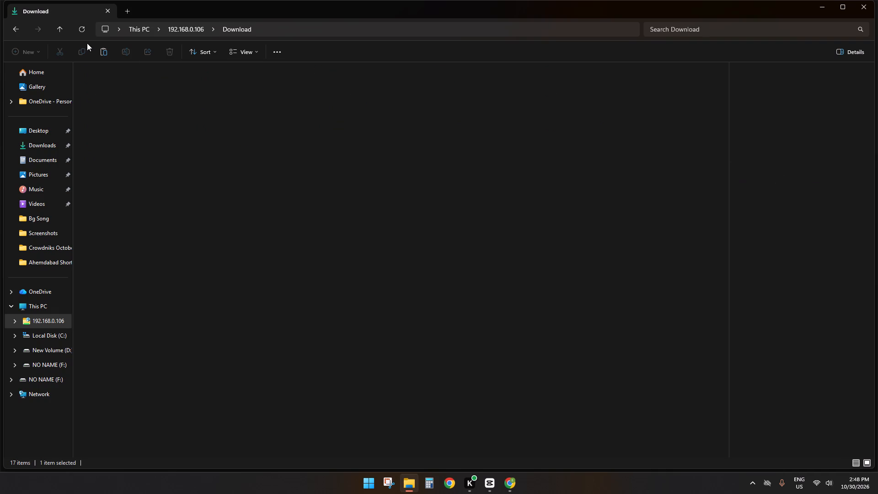
left_click(97, 50)
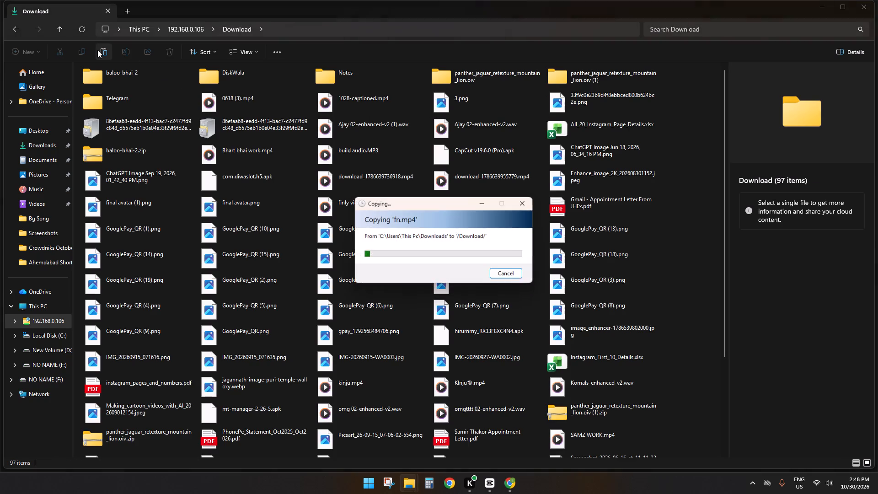
Return to the PC's Downloads folder and minimize the copy progress window.
left_click(55, 145)
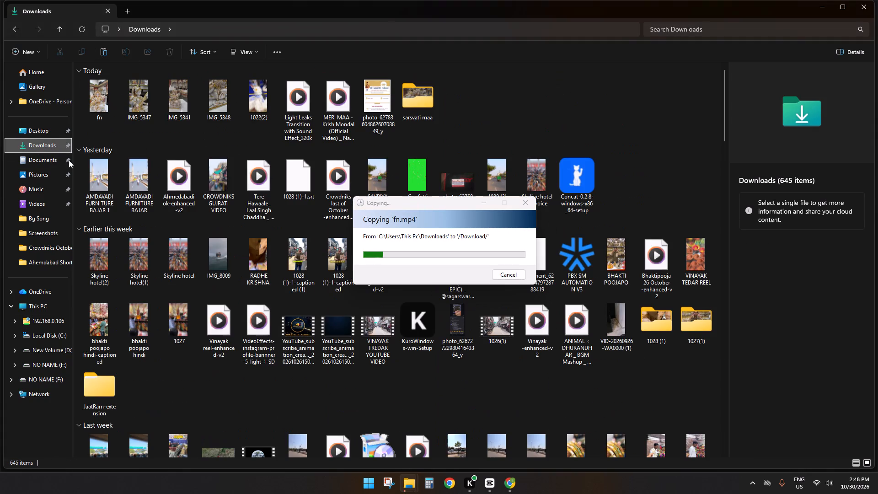
left_click(487, 201)
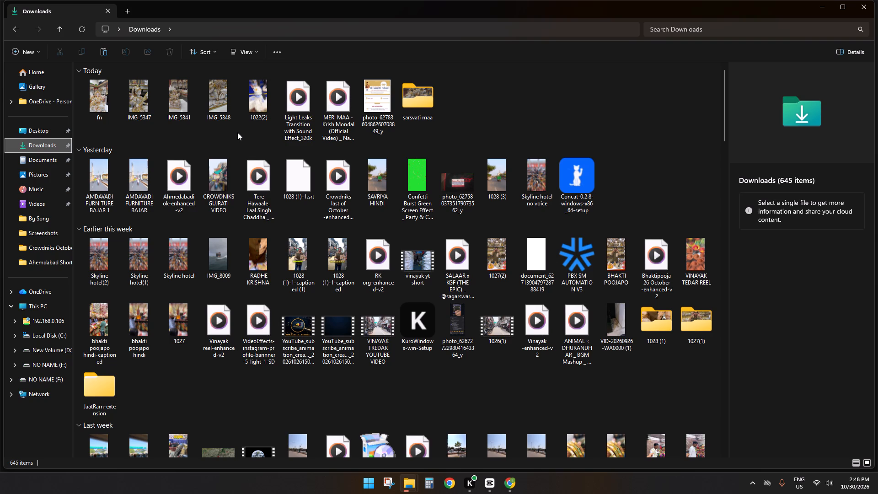
left_click_drag(239, 133, 243, 135)
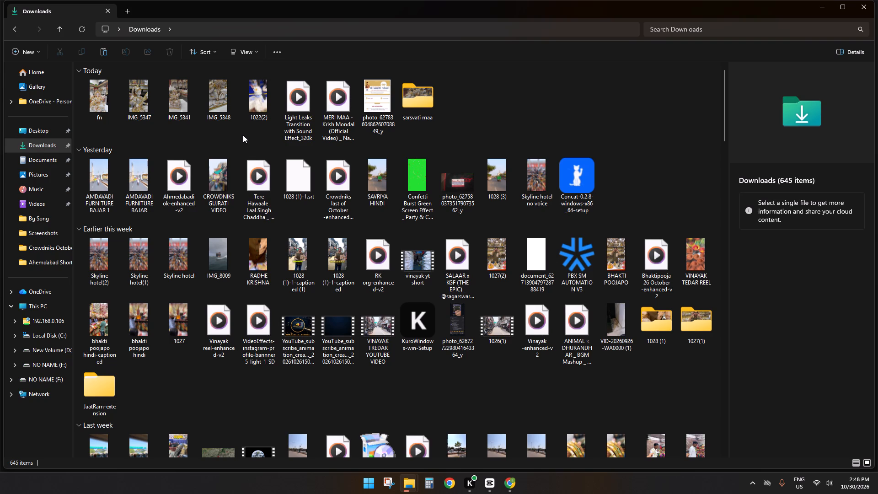